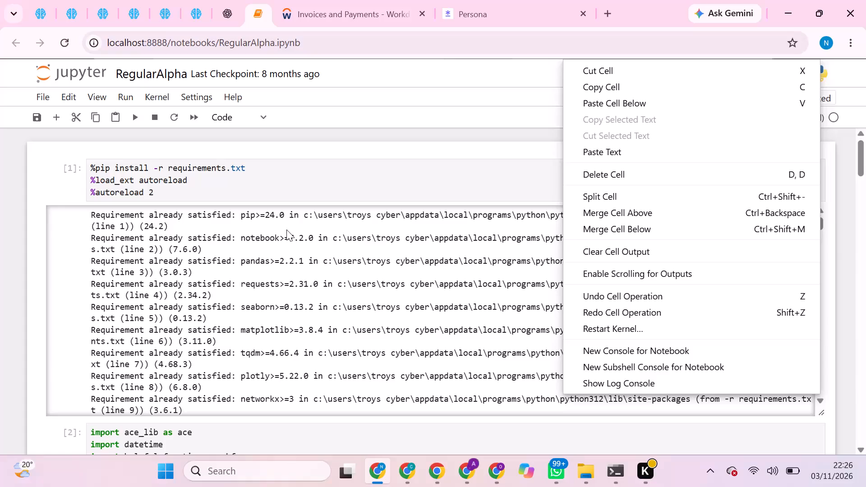
Restart the RegularAlpha notebook's kernel and run all cells.
scroll(286, 230, up, 1)
click(327, 152)
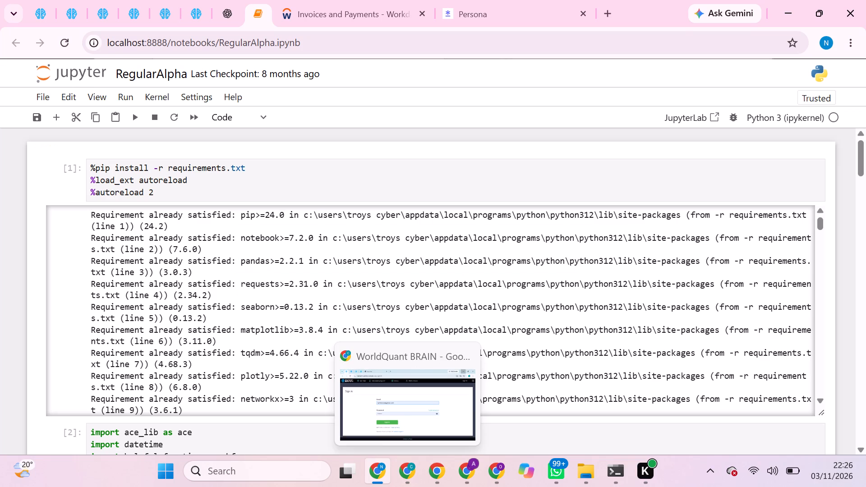
click(157, 95)
click(237, 189)
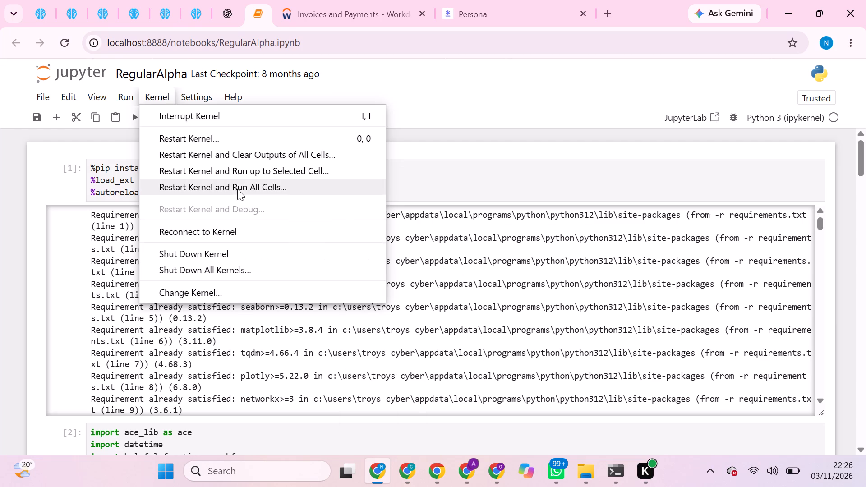
click(564, 292)
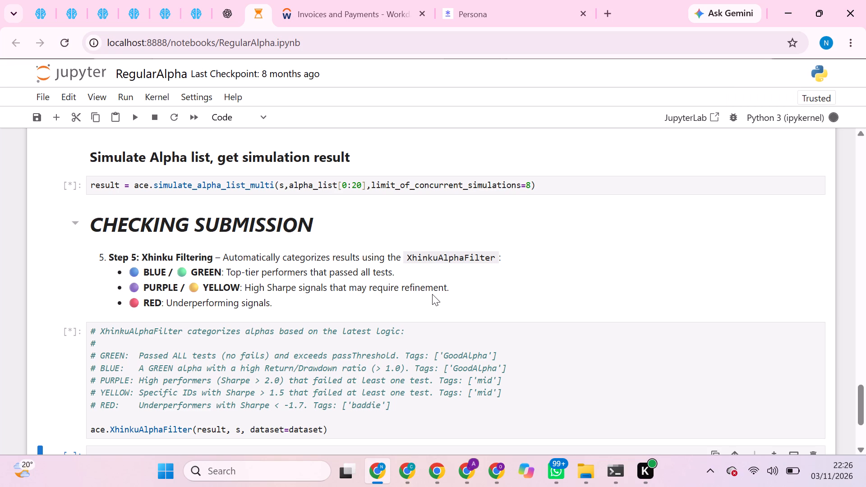
Open the biometric authentication link in the output of the start_session cell.
scroll(396, 273, up, 2)
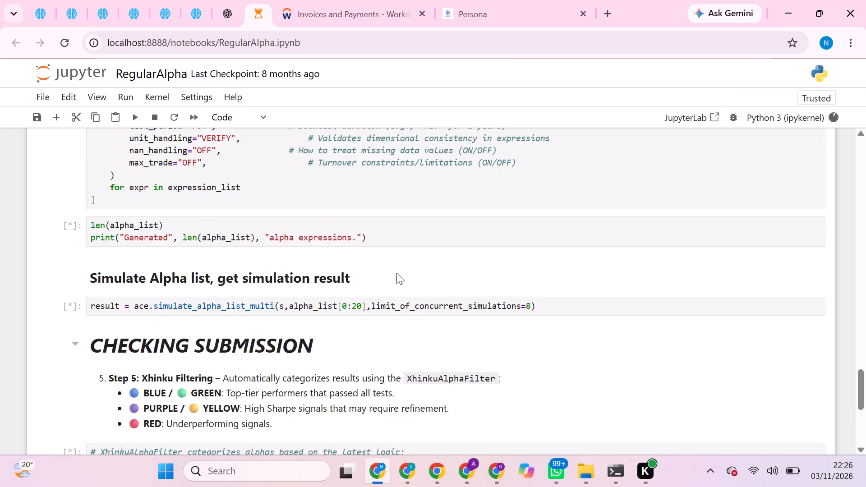
scroll(396, 273, up, 6)
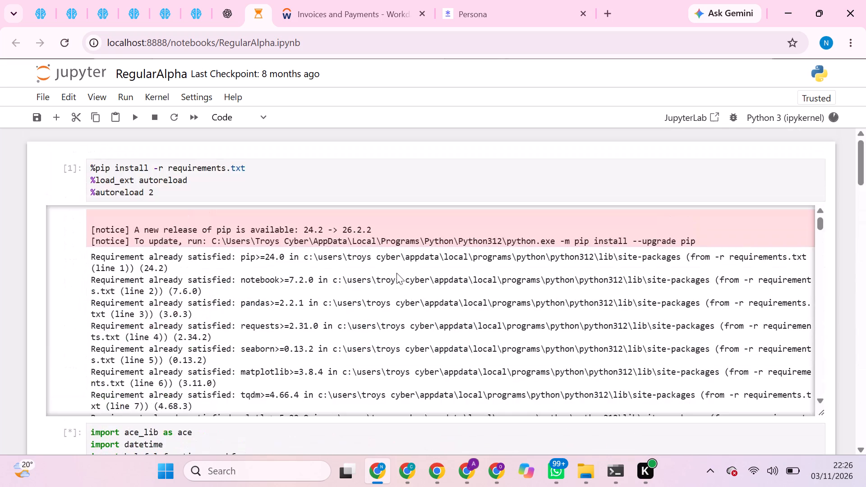
scroll(415, 425, down, 4)
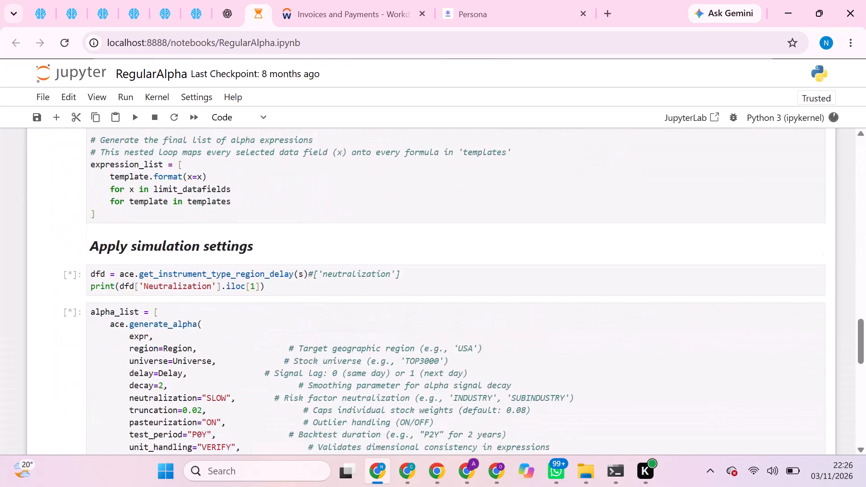
scroll(415, 425, down, 2)
scroll(415, 425, up, 3)
scroll(415, 425, down, 1)
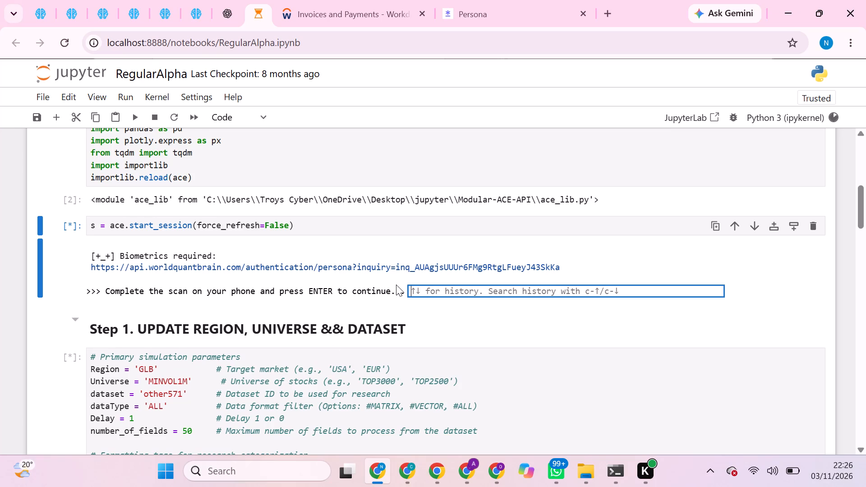
drag(407, 273, 422, 238)
click(420, 256)
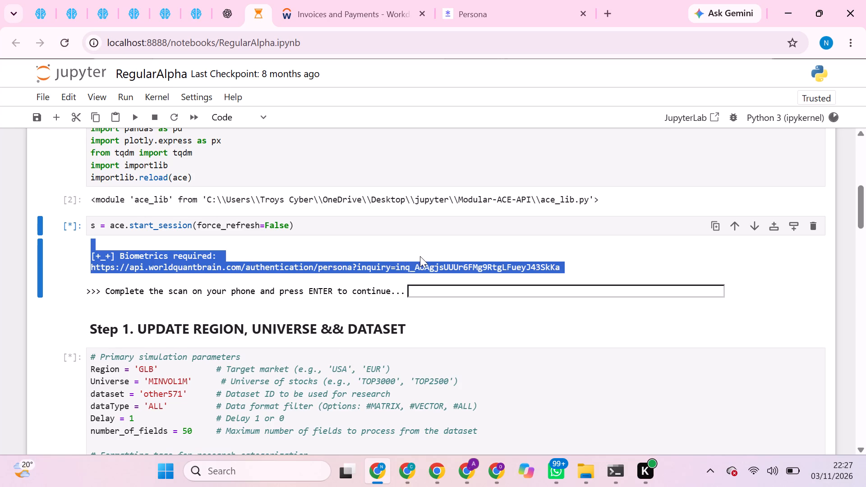
click(388, 262)
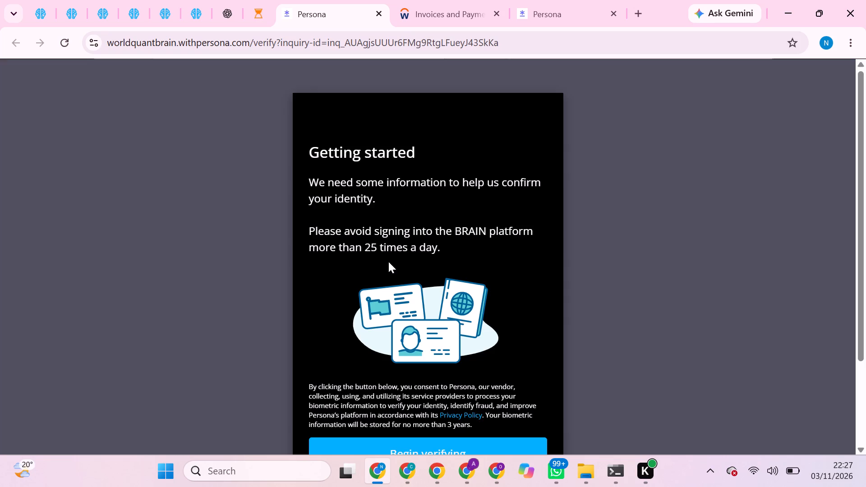
Begin the Persona identity verification and start the camera face check on this device.
scroll(392, 278, down, 2)
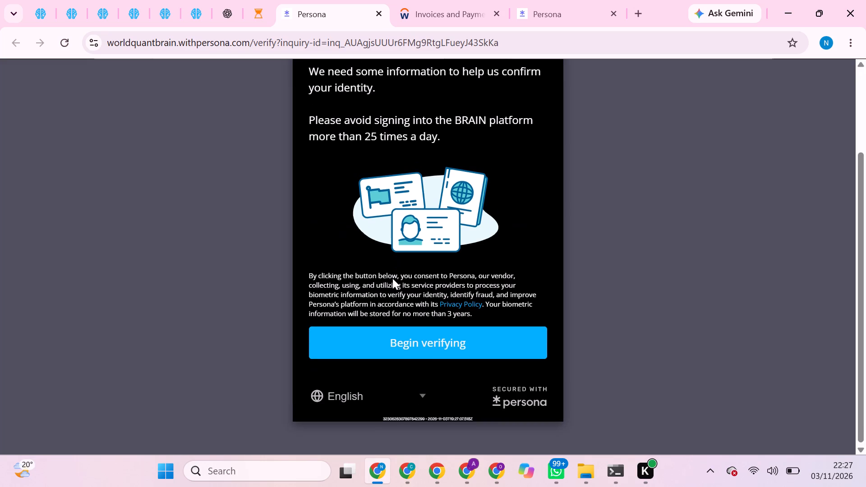
click(435, 344)
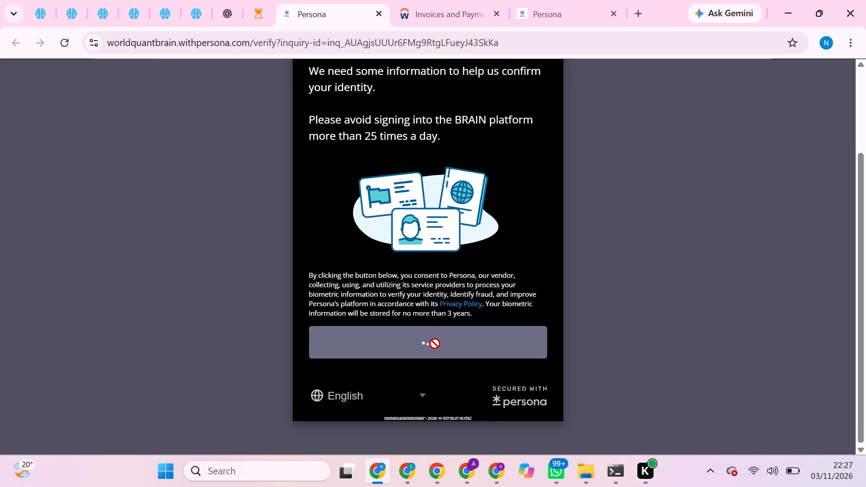
click(440, 368)
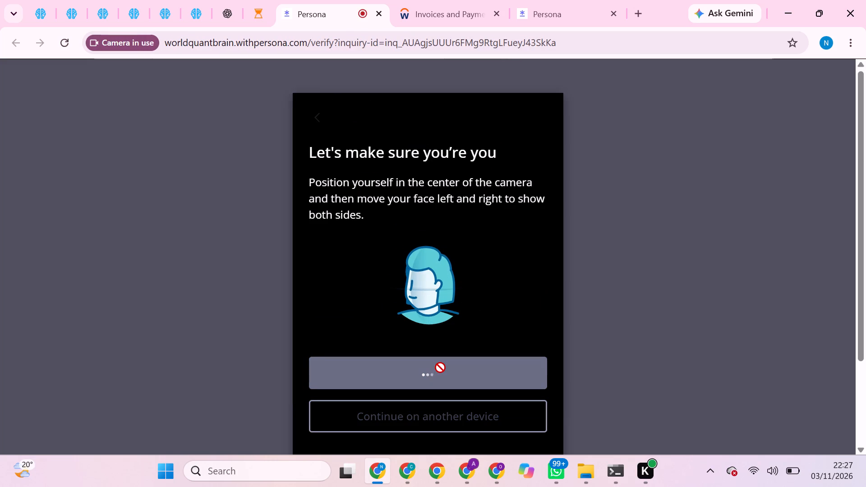
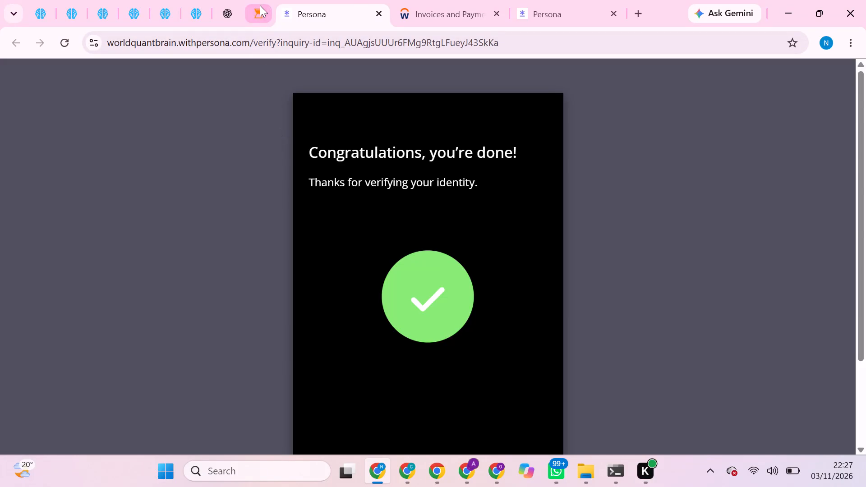
Return to the RegularAlpha notebook and answer the start_session scan prompt with k so the remaining cells continue.
click(261, 4)
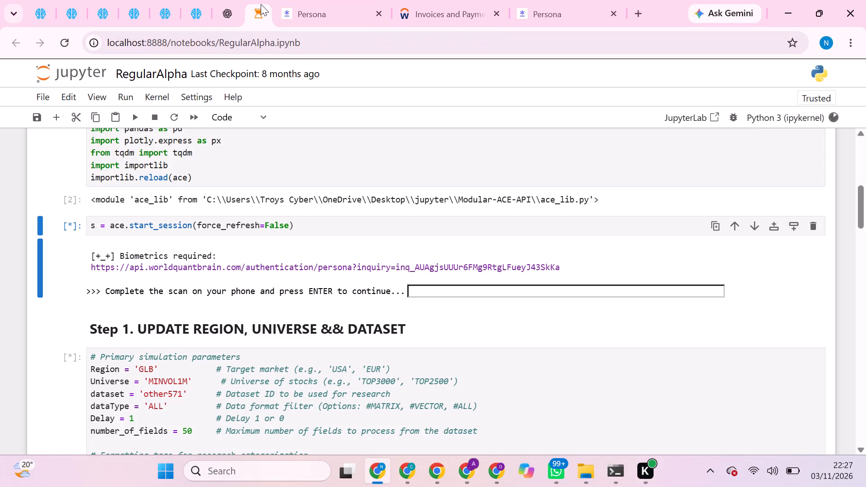
click(441, 283)
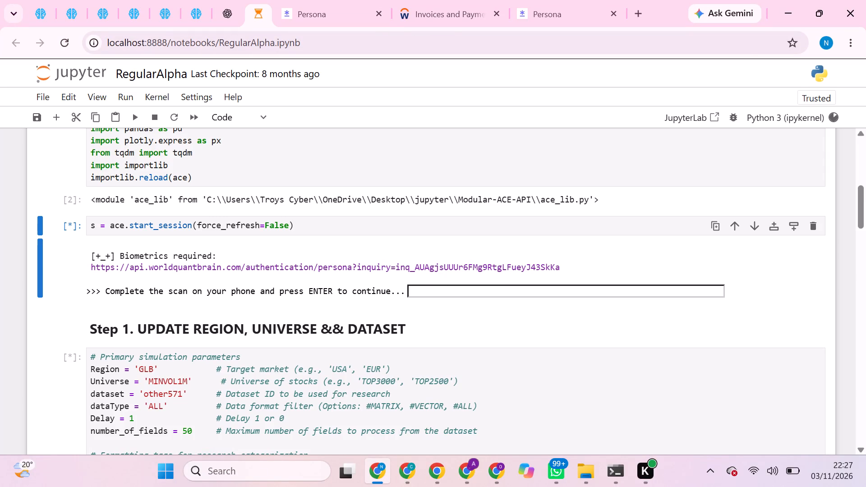
click(438, 287)
key(k)
key(Return)
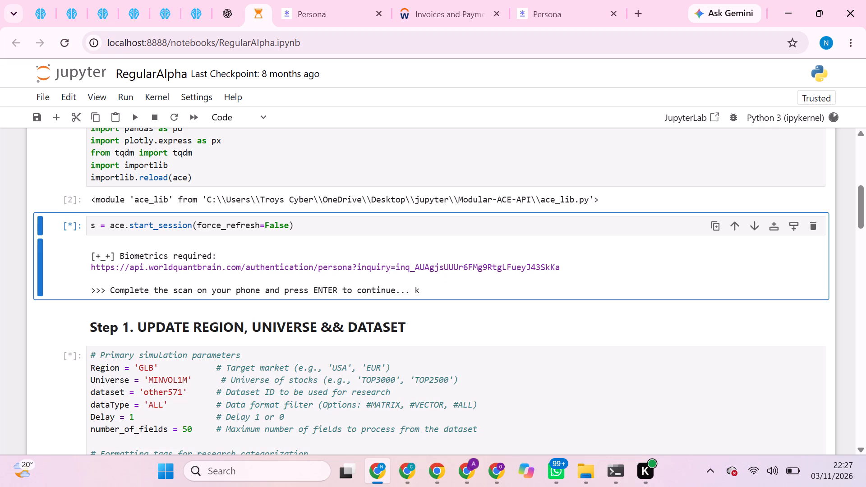
scroll(412, 324, down, 6)
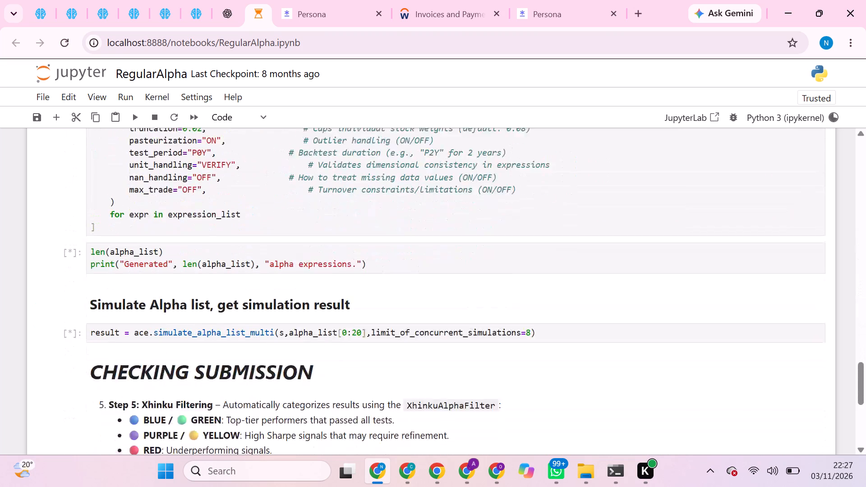
scroll(412, 324, down, 1)
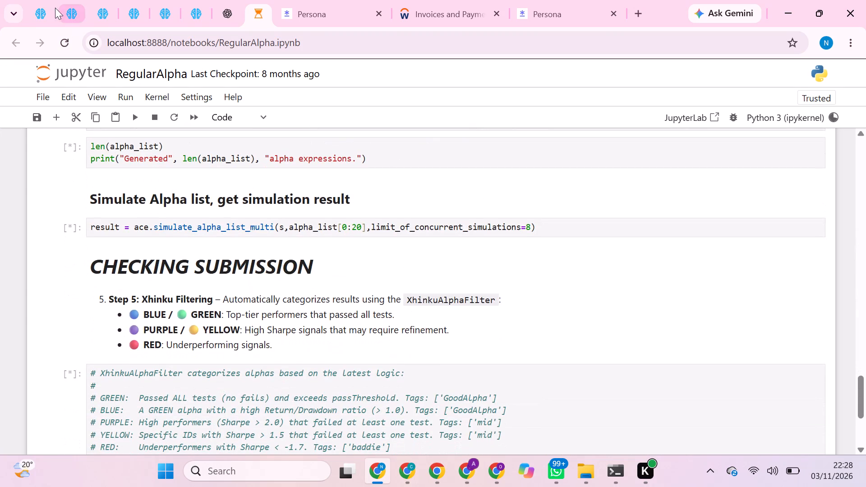
Open the Simulate page in the first BRAIN browser tab and skip its welcome tour.
click(50, 2)
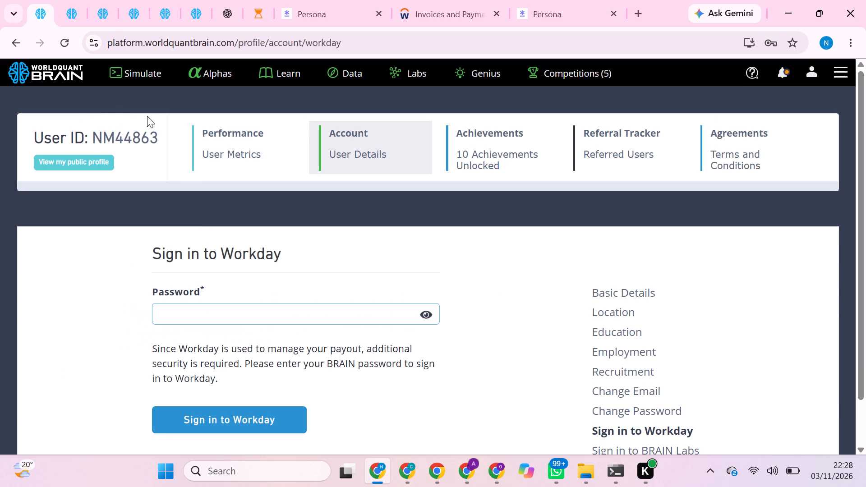
scroll(162, 141, up, 1)
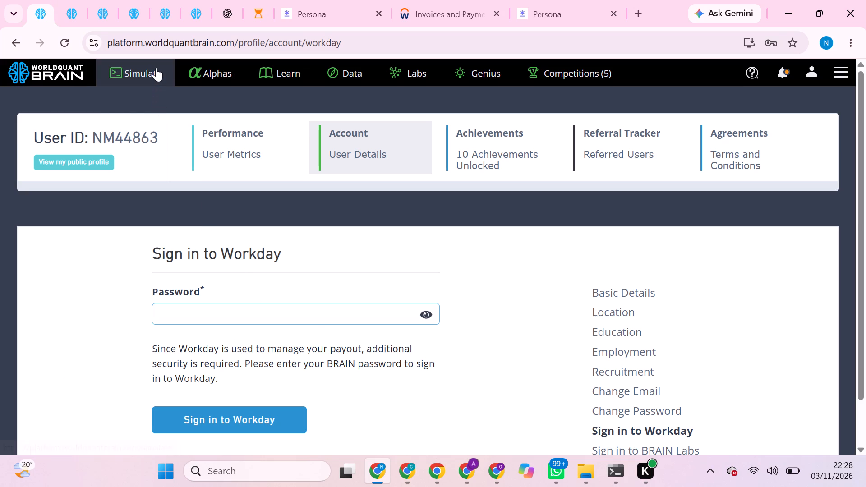
click(156, 68)
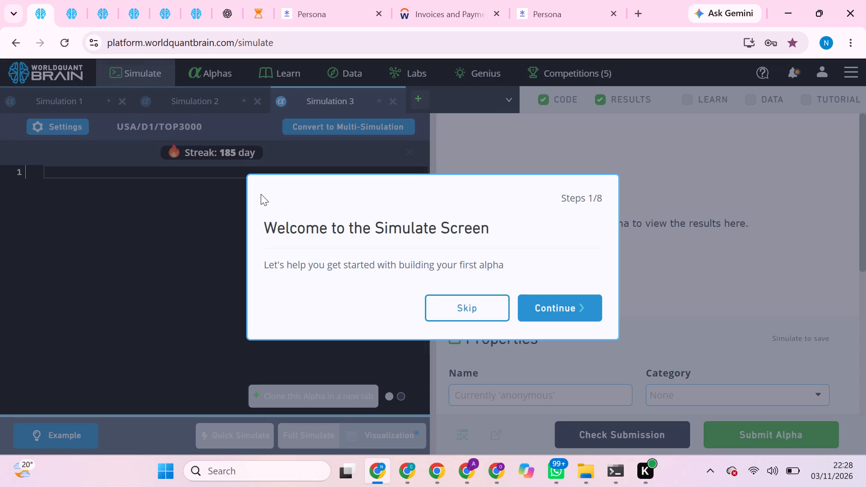
click(474, 310)
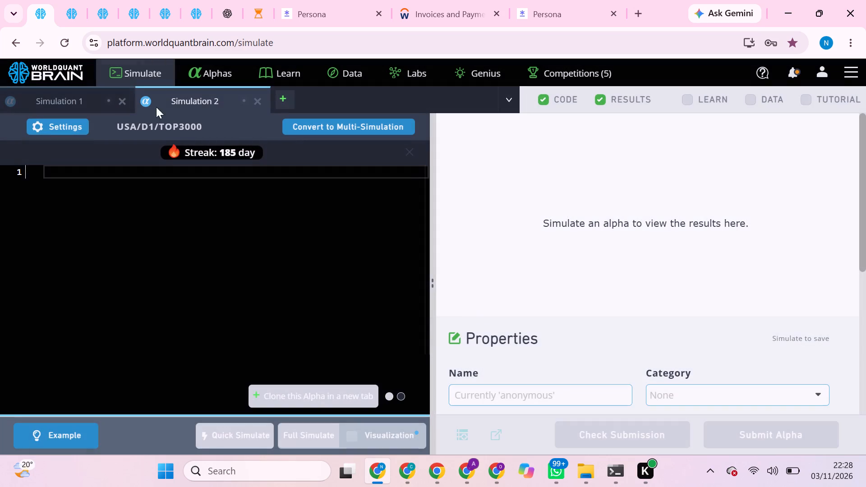
In the second BRAIN browser tab, dismiss the prompt-submission popup, the welcome tour and the red difficulties banner.
click(66, 1)
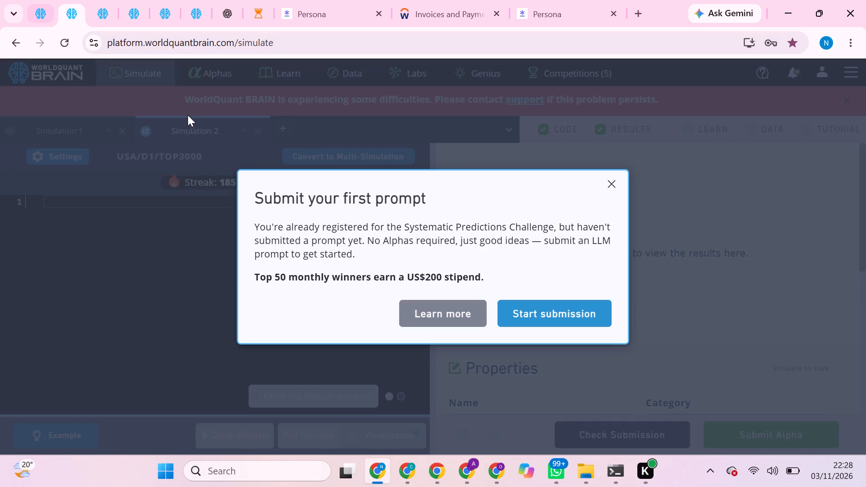
click(615, 188)
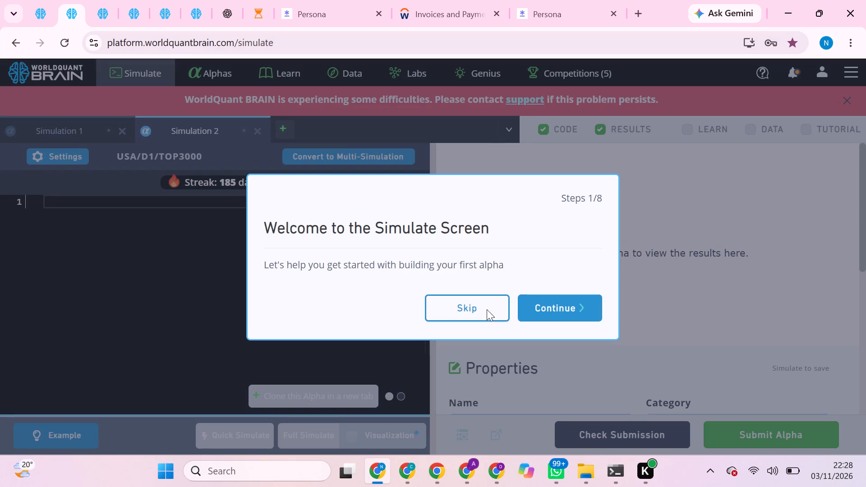
click(479, 314)
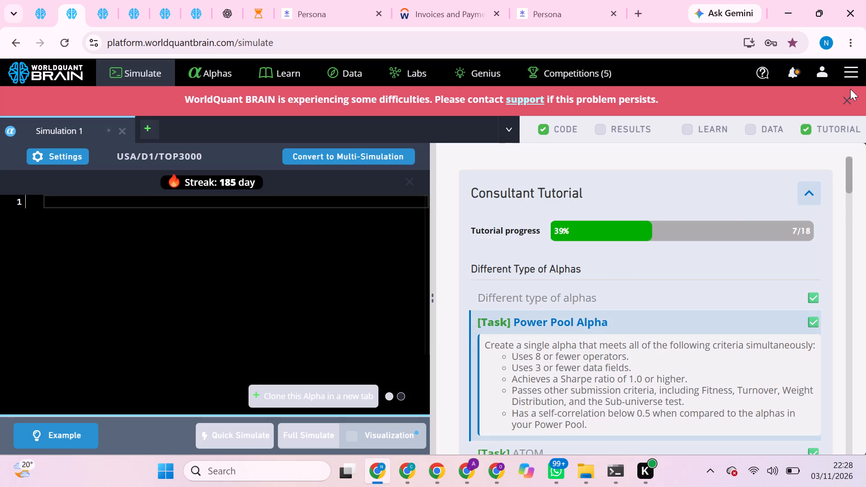
click(848, 92)
click(848, 97)
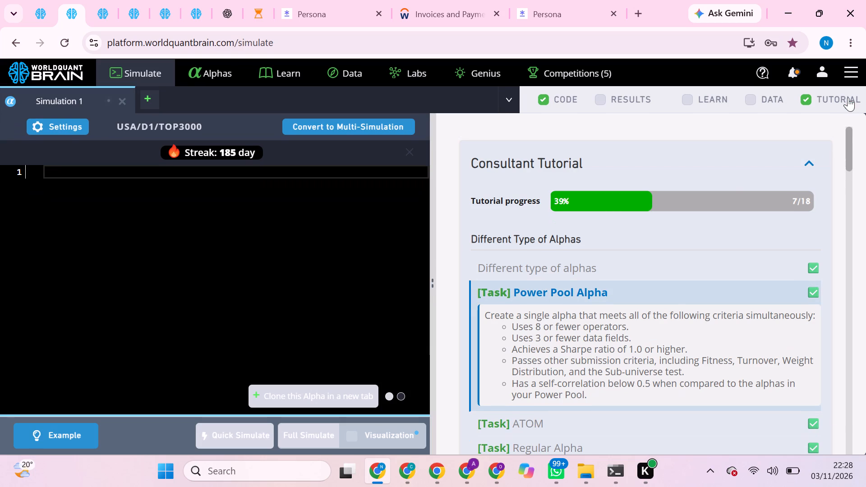
From the submitted alphas in the first BRAIN browser tab, load USA Super alpha N1NR9pow into the simulator as a new super simulation.
click(37, 8)
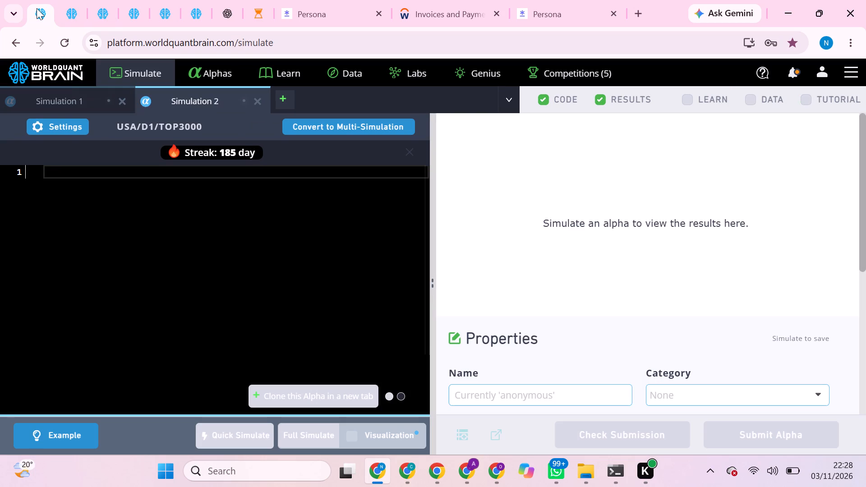
click(221, 79)
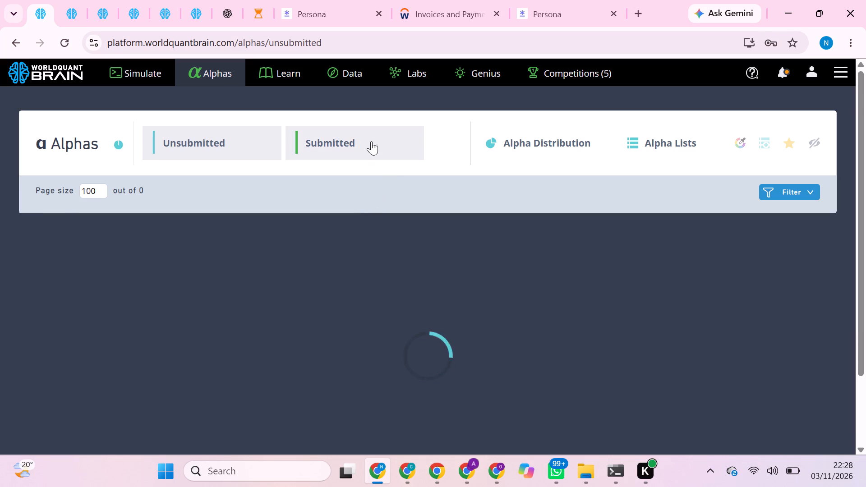
click(357, 147)
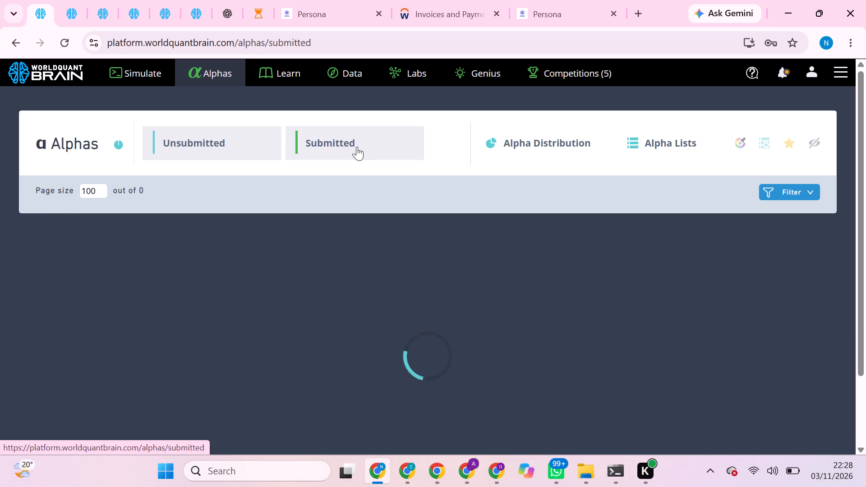
click(357, 147)
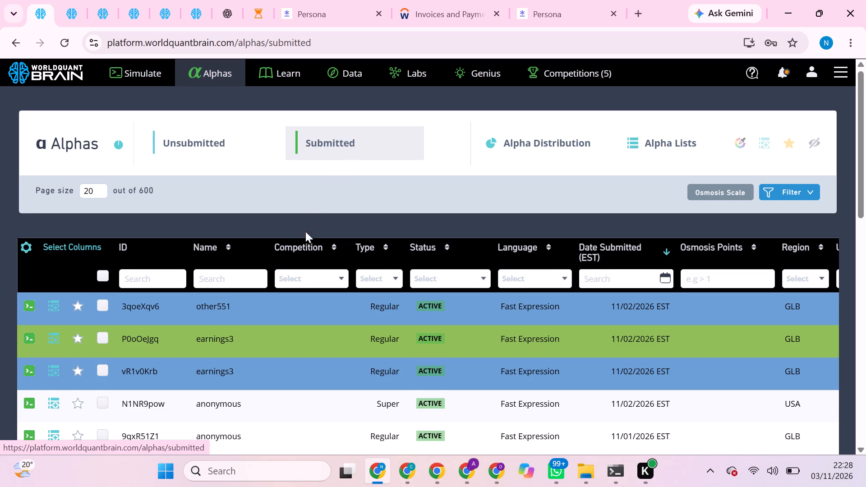
scroll(315, 265, down, 1)
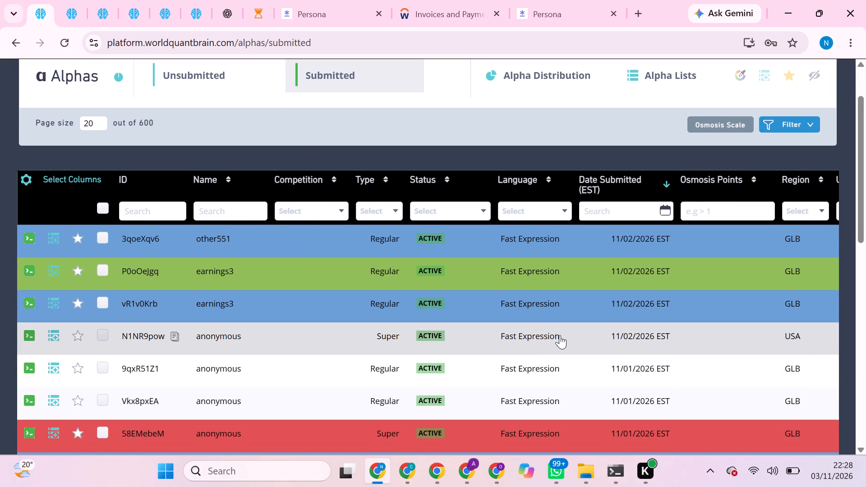
click(560, 335)
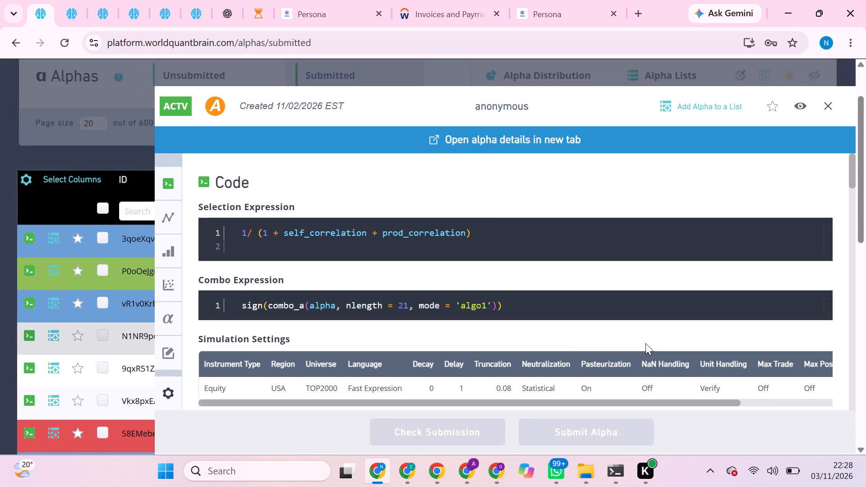
scroll(645, 343, down, 2)
click(780, 191)
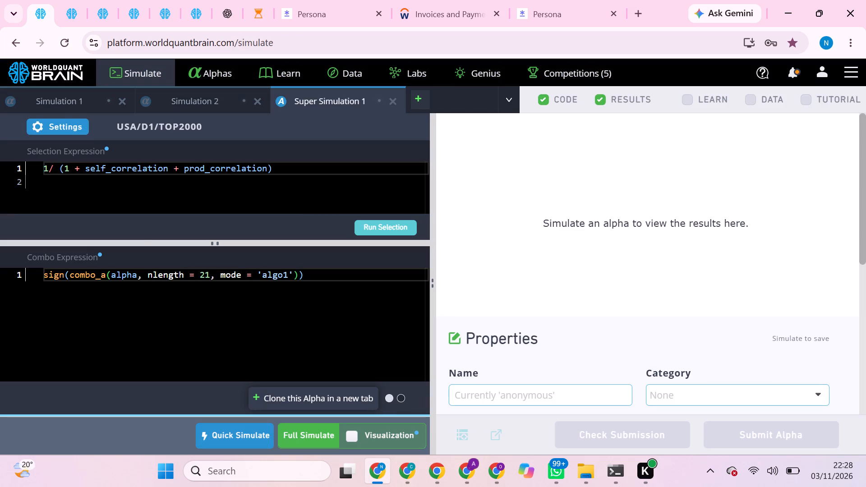
Set nlength to 19 in the super simulation's combo expression.
double_click(199, 271)
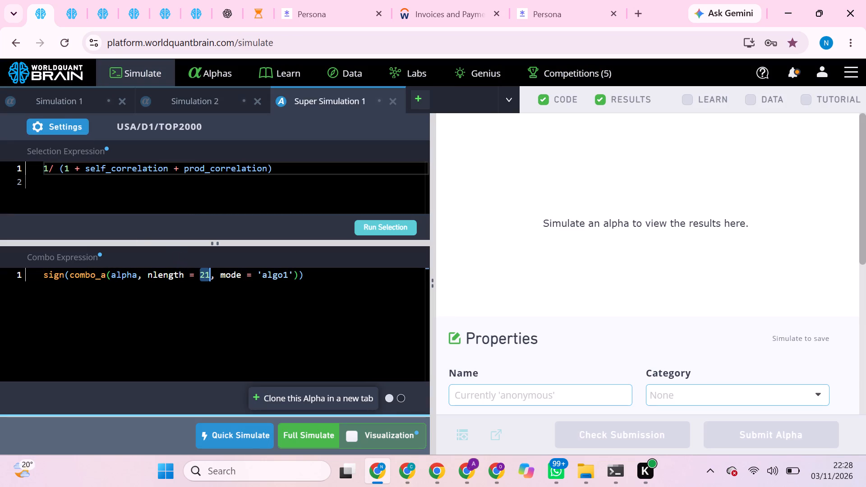
text(19)
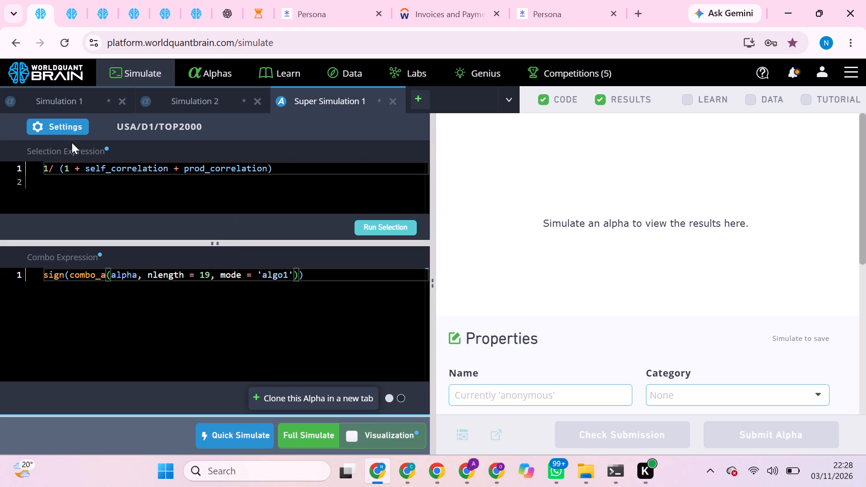
Apply super simulation settings with Crowding Factors neutralization, truncation 0.04 and decay 1.
click(65, 129)
scroll(146, 254, down, 1)
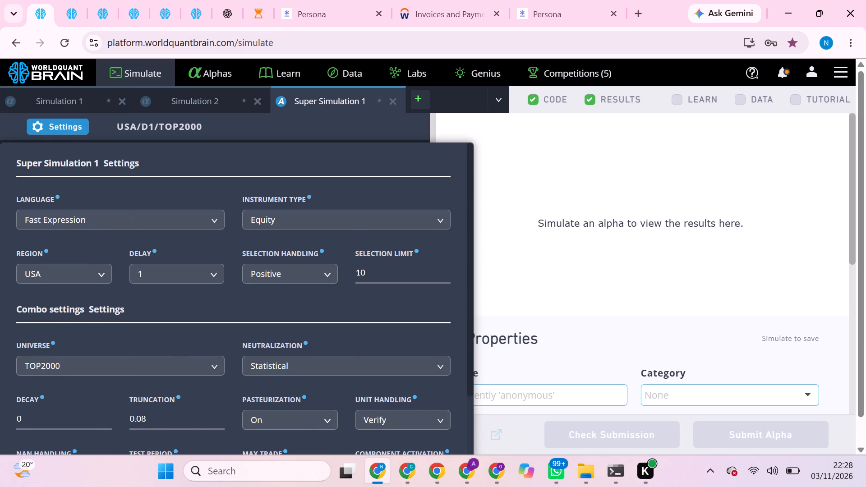
scroll(146, 254, down, 1)
click(271, 322)
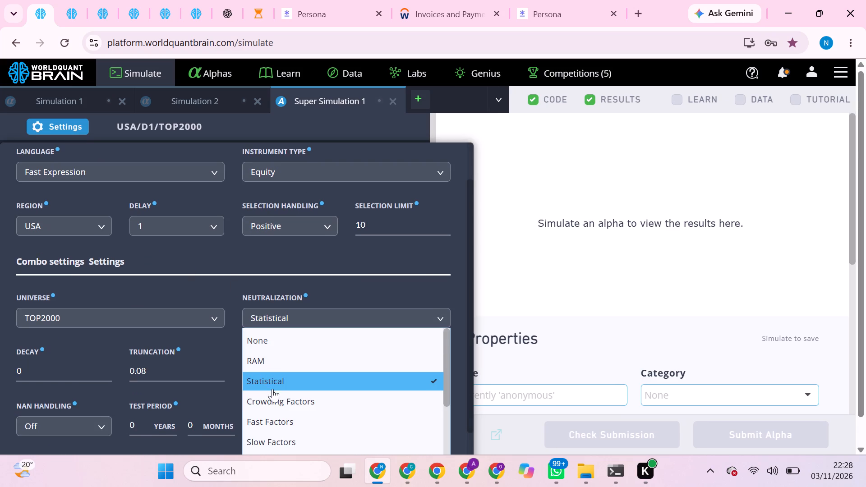
click(274, 398)
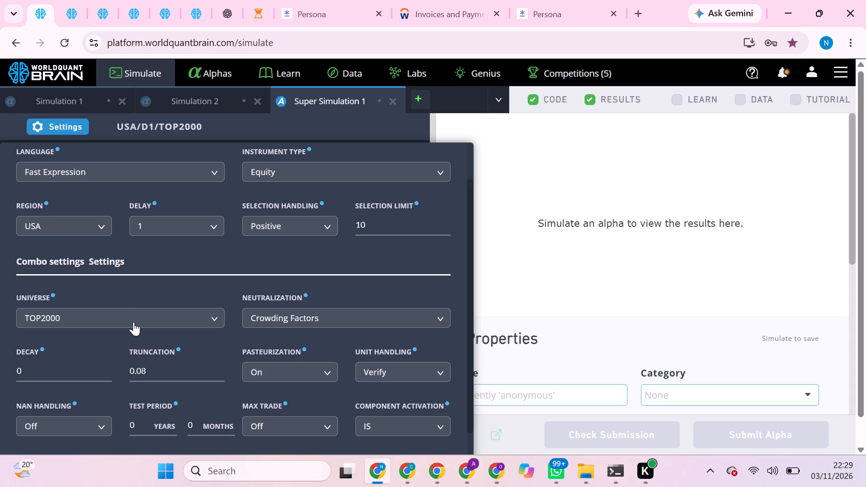
drag(60, 365, 149, 375)
click(149, 375)
key(BackSpace)
key(4)
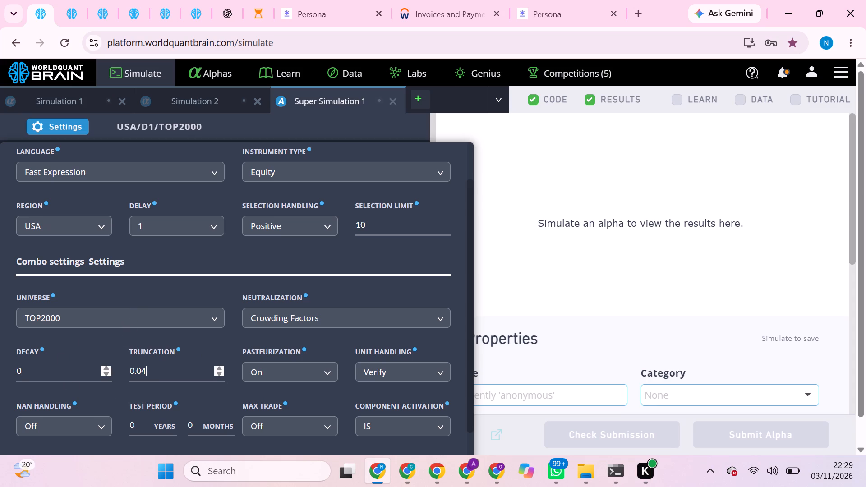
click(52, 378)
key(BackSpace)
key(1)
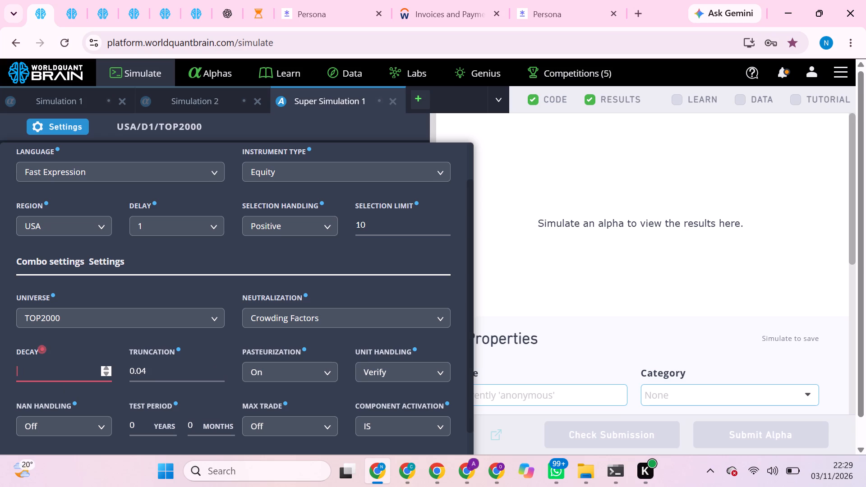
scroll(153, 411, down, 3)
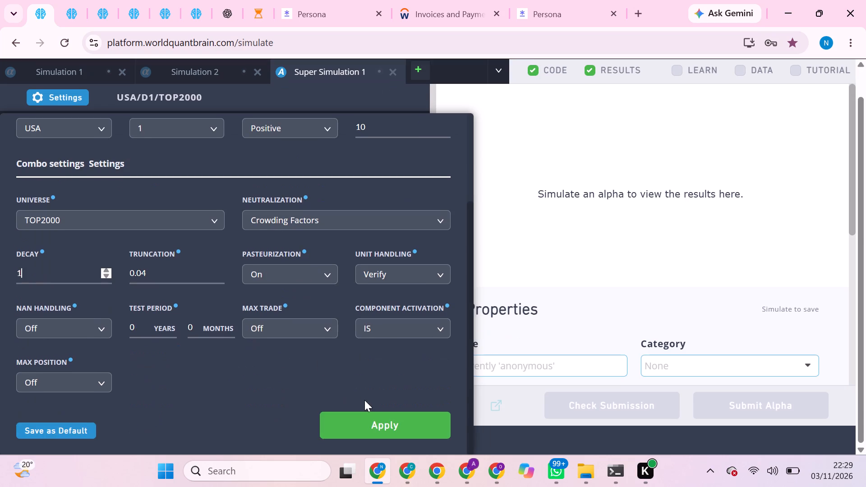
click(368, 414)
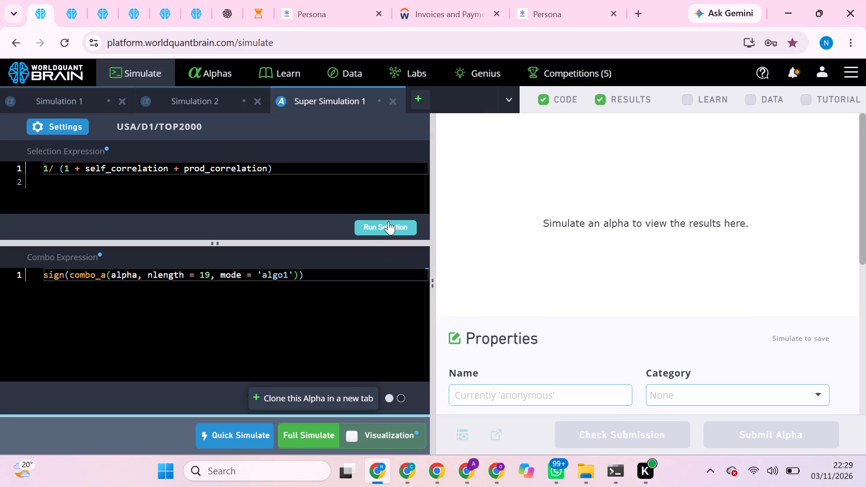
Run the super simulation's selection, start its full simulation and check its progress.
click(388, 221)
click(389, 227)
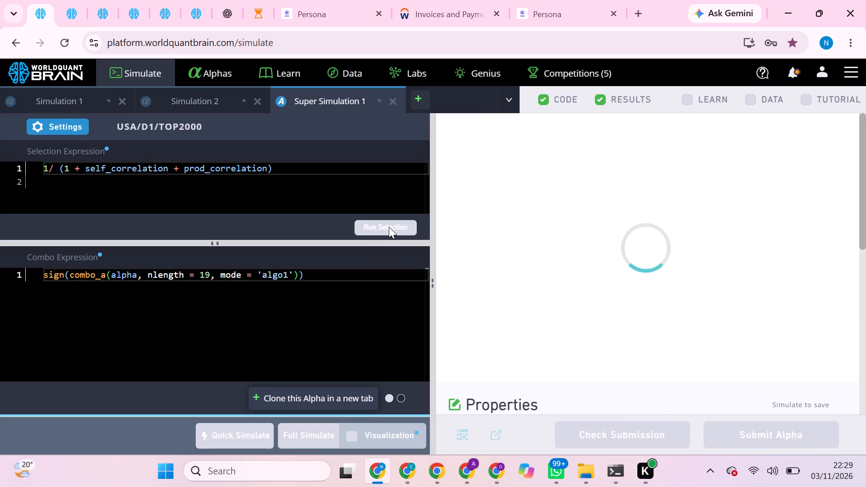
click(311, 430)
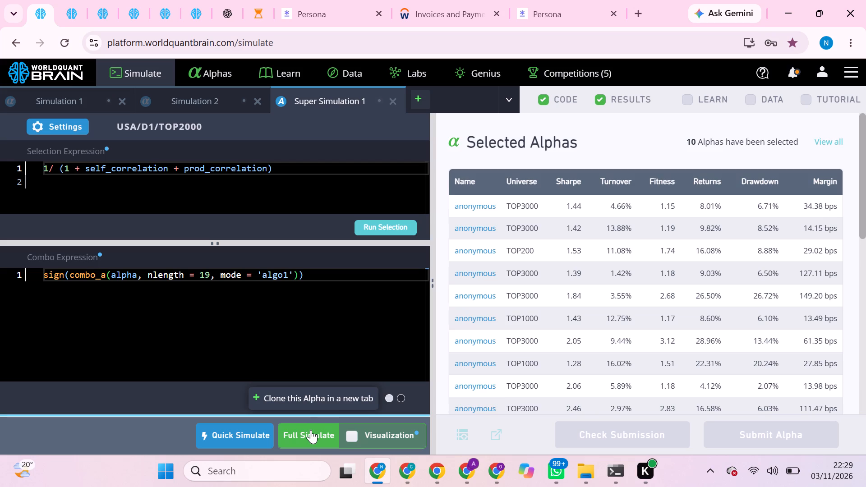
click(75, 0)
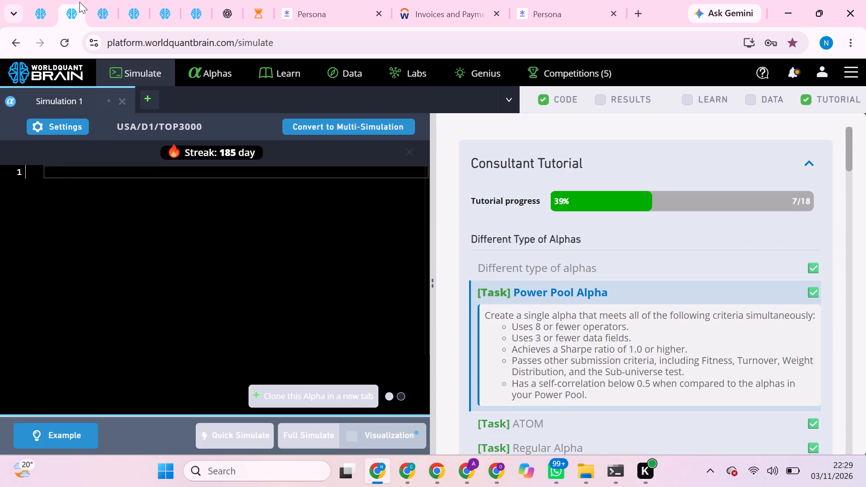
click(46, 5)
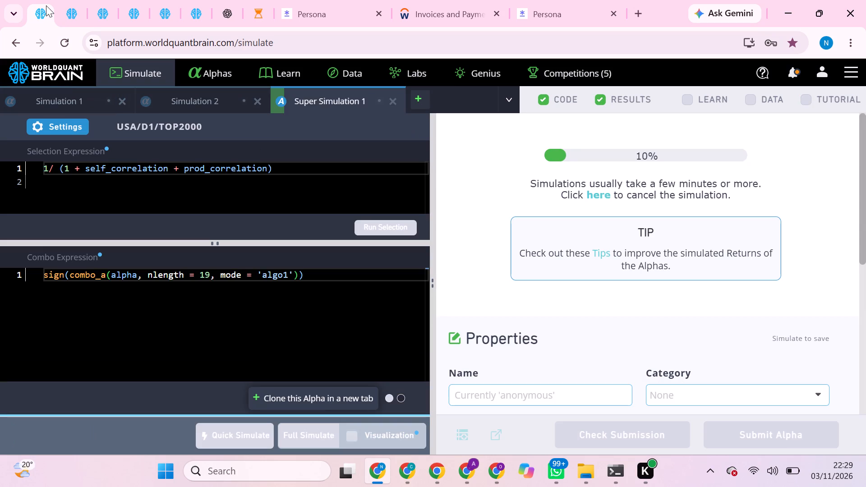
Check the progress of the RegularAlpha notebook's simulation cell and of the running super simulation.
click(193, 0)
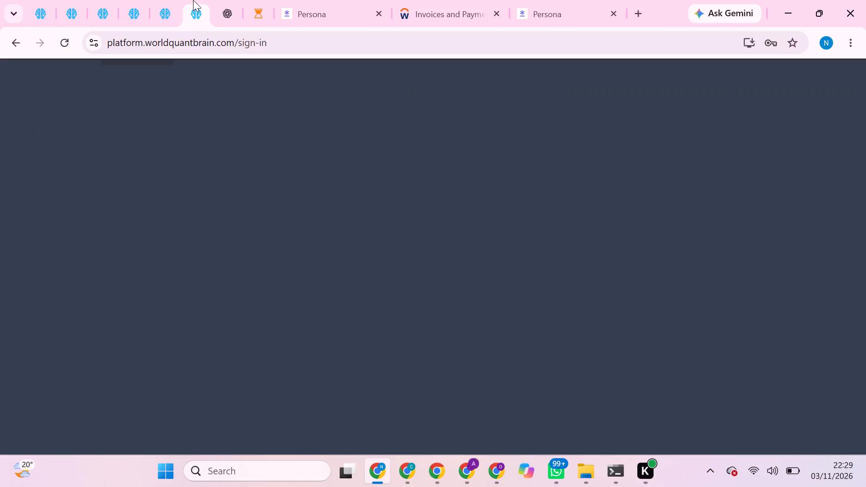
click(276, 0)
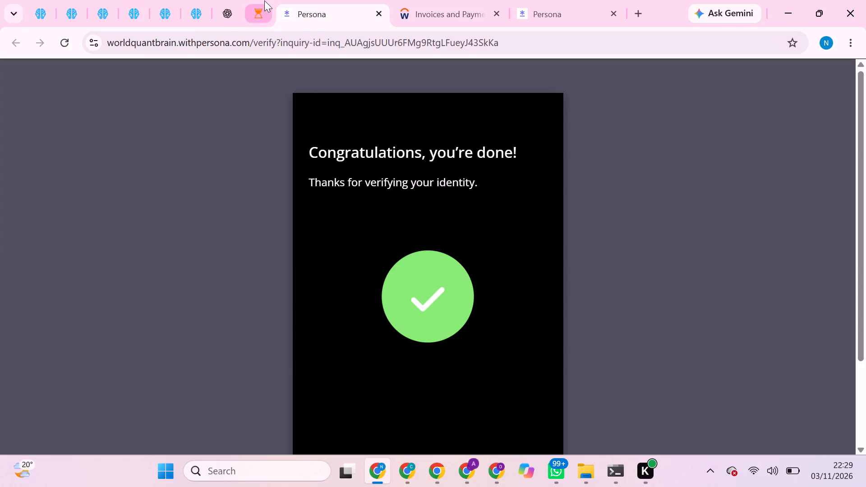
click(264, 0)
scroll(366, 253, down, 1)
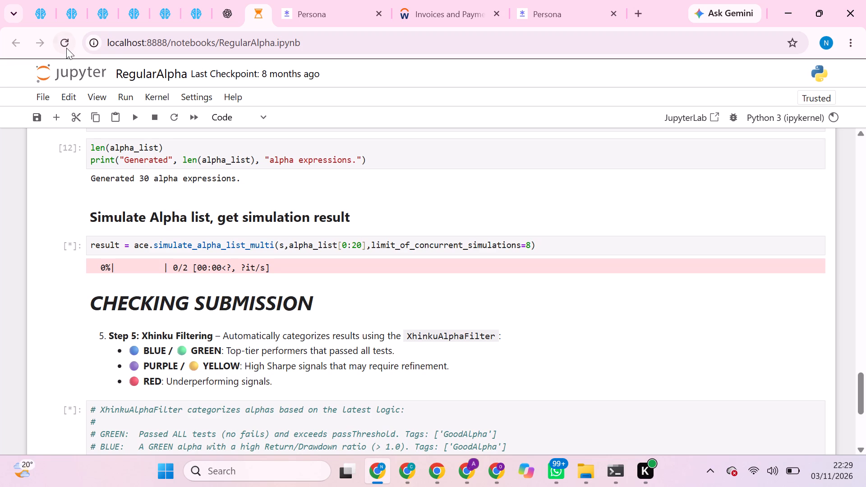
click(33, 4)
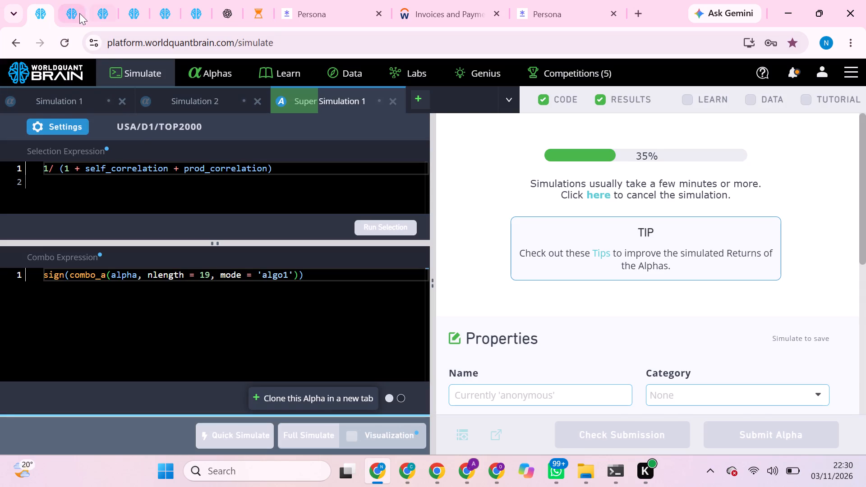
click(78, 13)
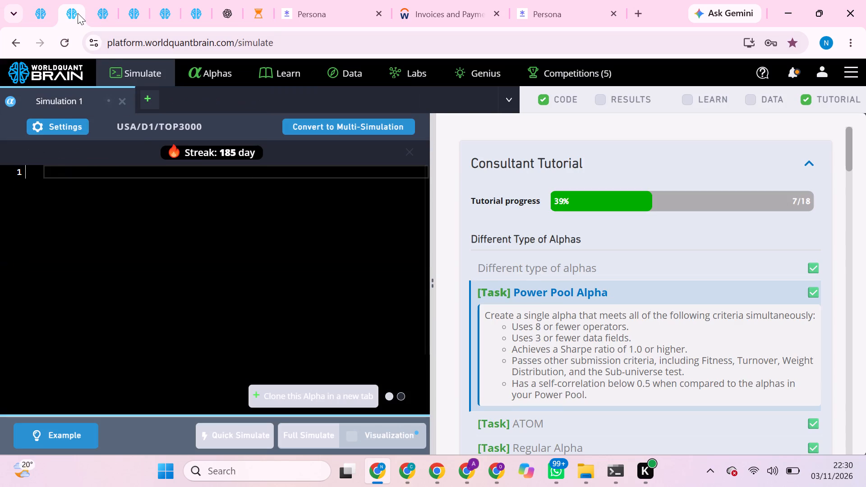
click(51, 0)
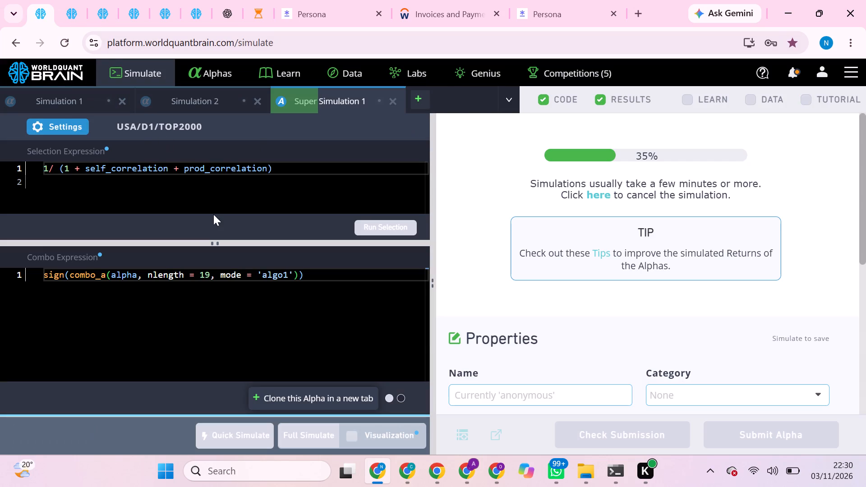
scroll(213, 216, down, 1)
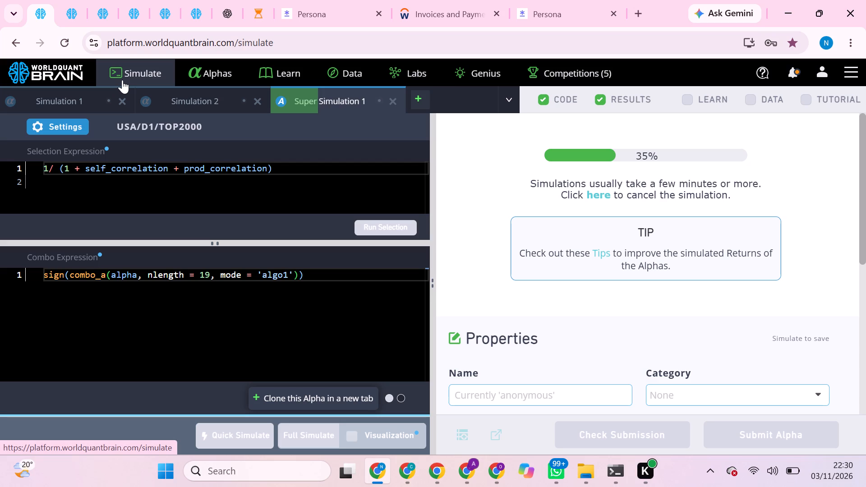
click(78, 0)
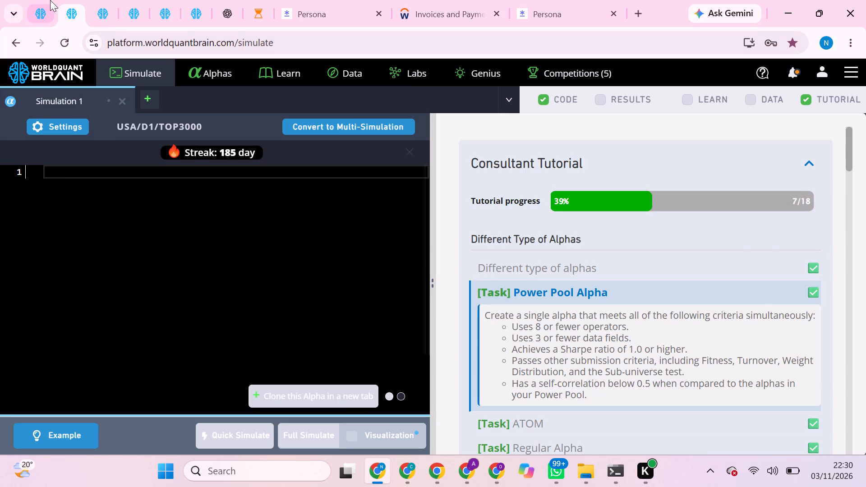
click(50, 0)
In the second BRAIN browser tab, clone the submitted GLB regular alpha 9qxR51Z1 into the simulator.
click(67, 0)
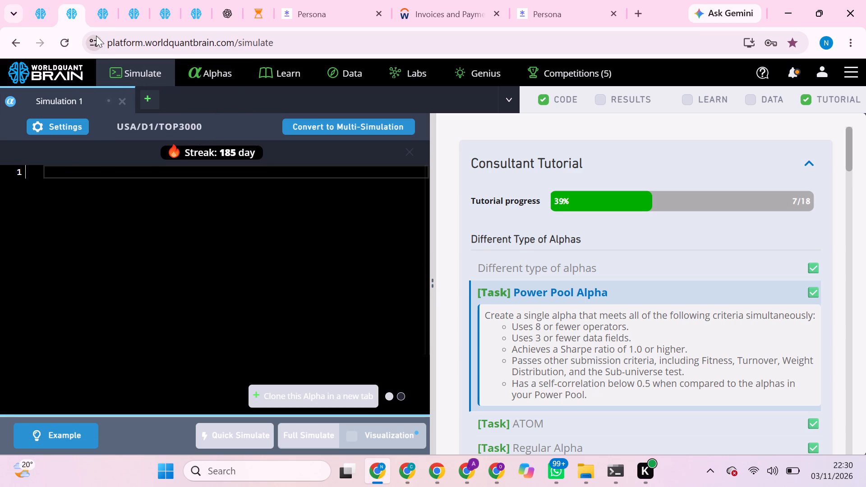
click(220, 70)
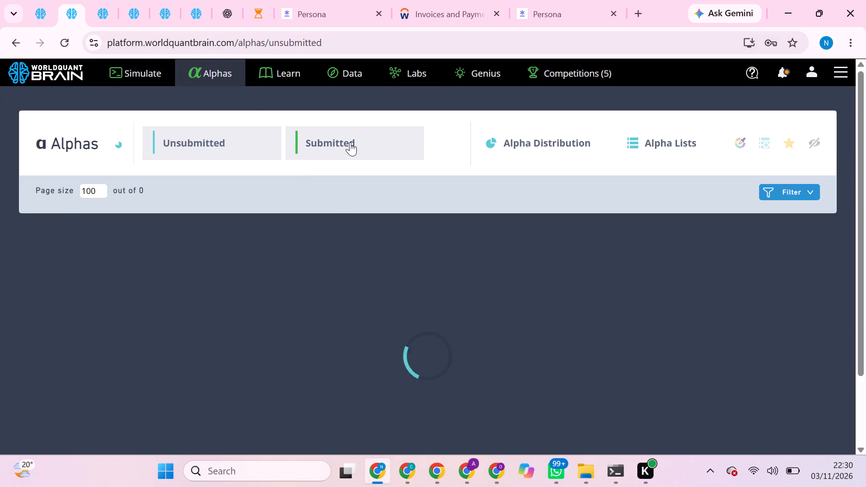
click(350, 143)
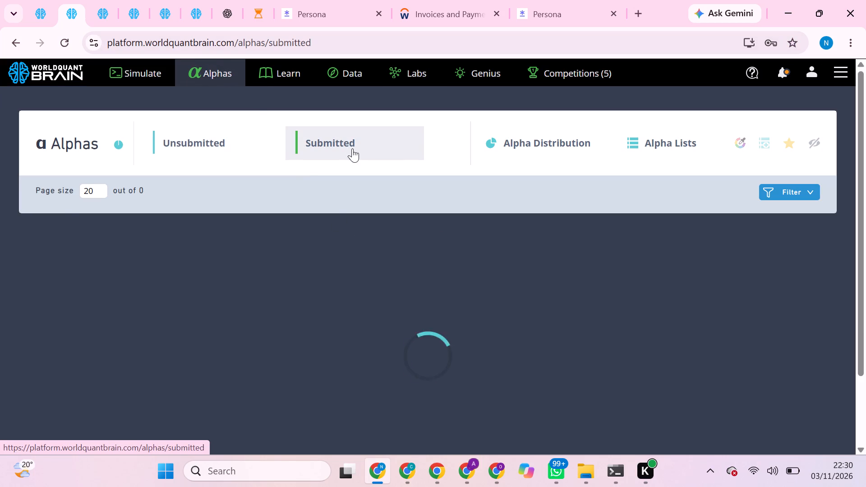
scroll(412, 290, down, 1)
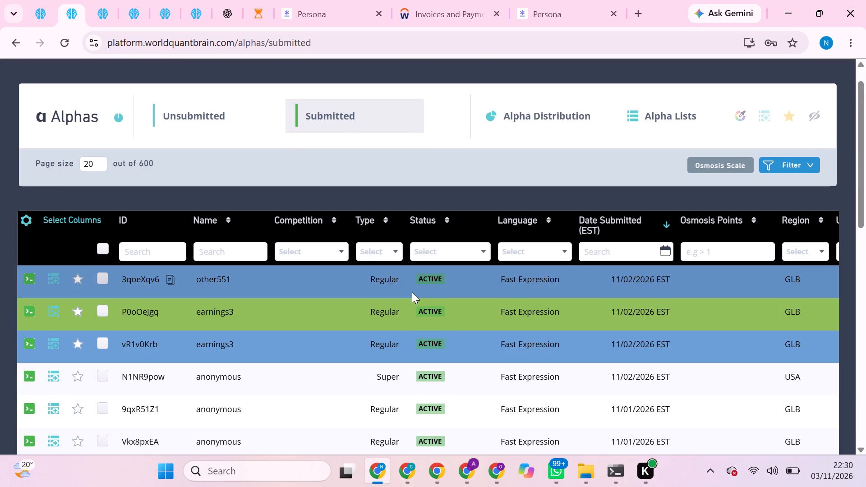
scroll(404, 331, down, 1)
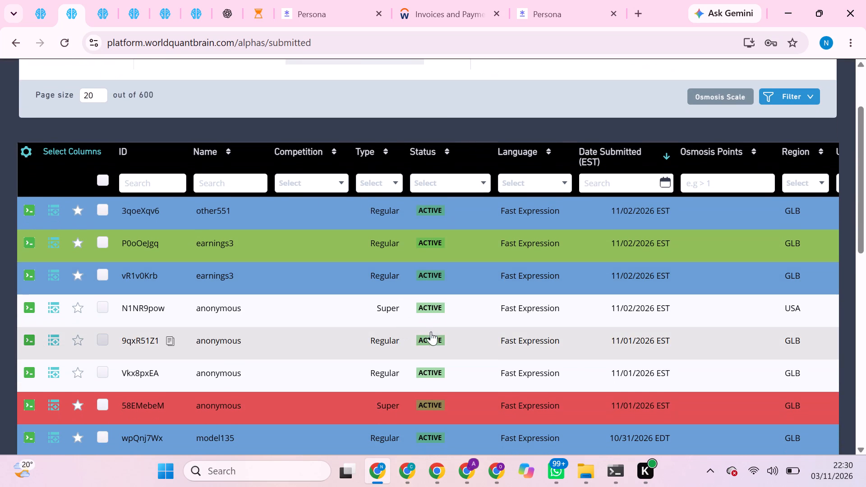
click(511, 333)
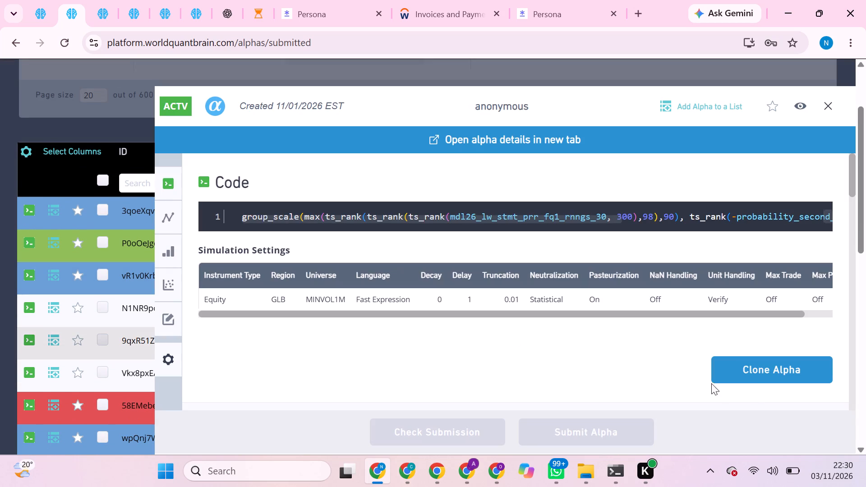
click(751, 374)
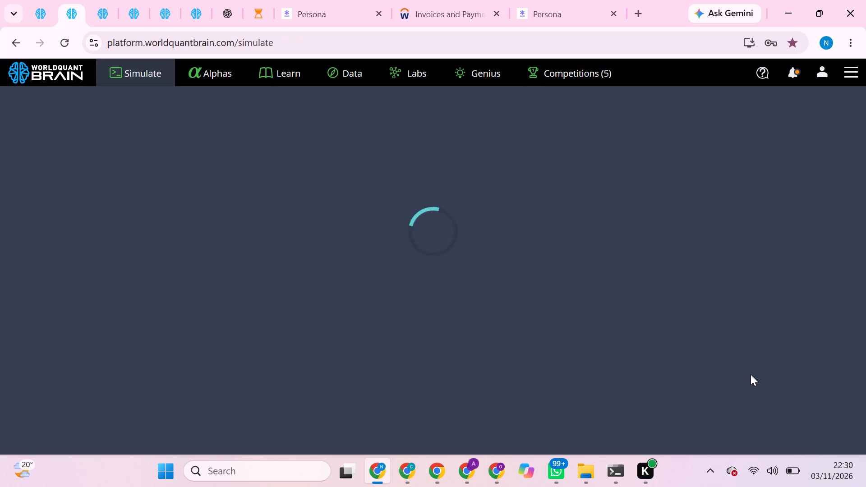
In the third BRAIN browser tab, skip the simulator welcome tour and dismiss the service difficulties banner.
click(108, 7)
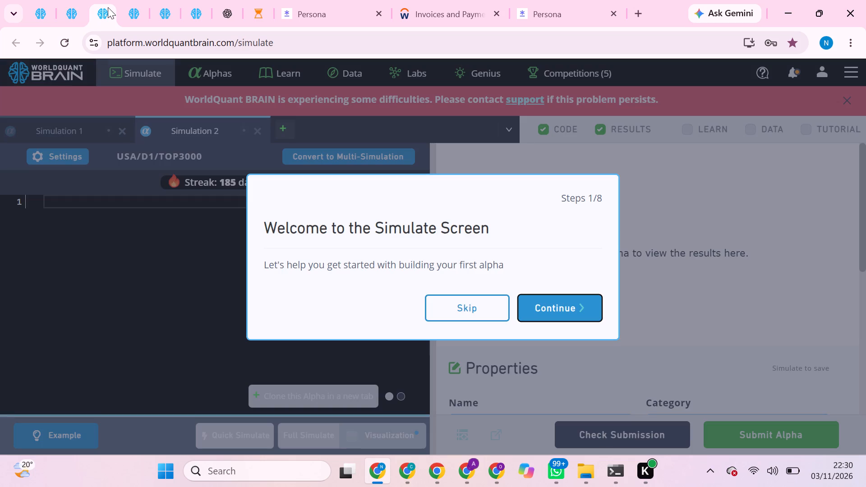
click(449, 300)
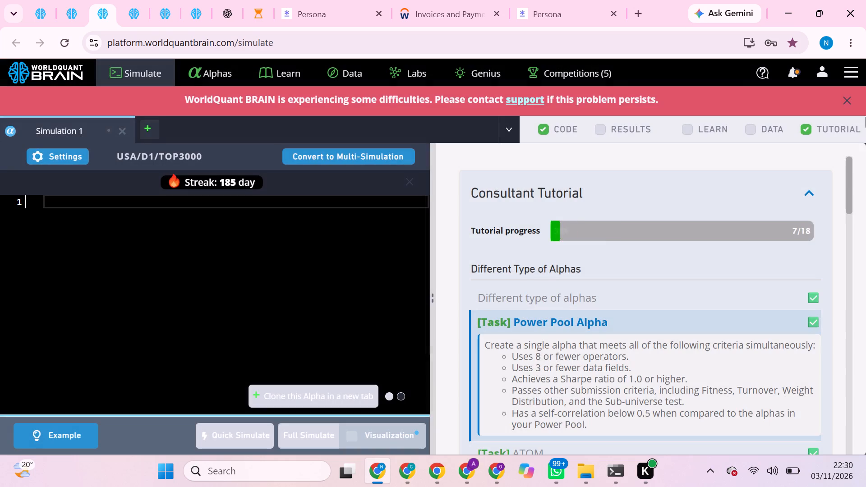
click(844, 98)
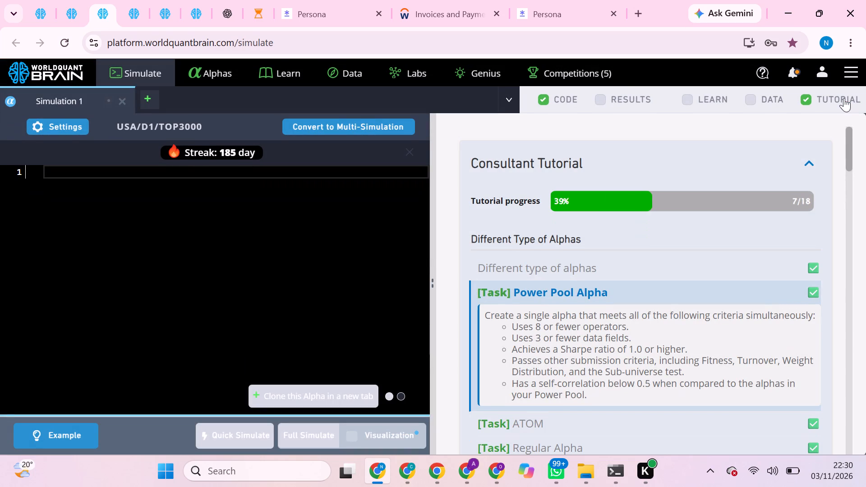
From the submitted alphas in the third BRAIN tab, clone GLB regular alpha Vkx8pxEA into the simulator.
click(217, 71)
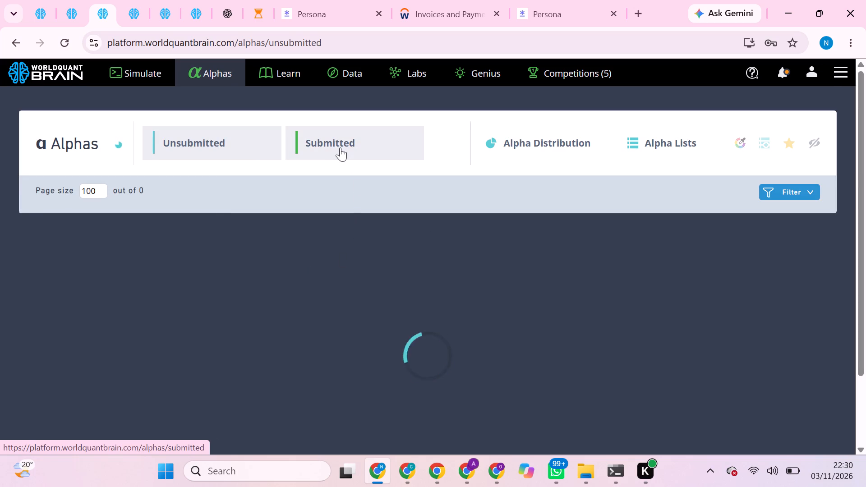
click(340, 147)
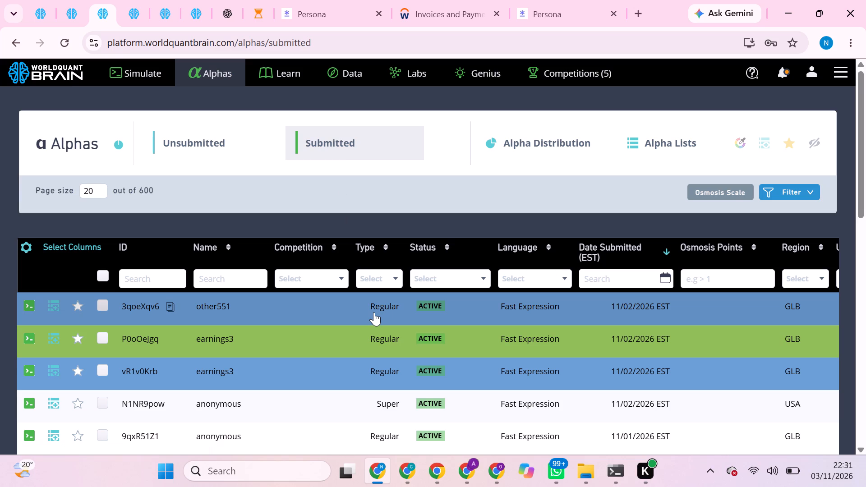
scroll(431, 410, down, 1)
click(431, 410)
scroll(431, 410, down, 1)
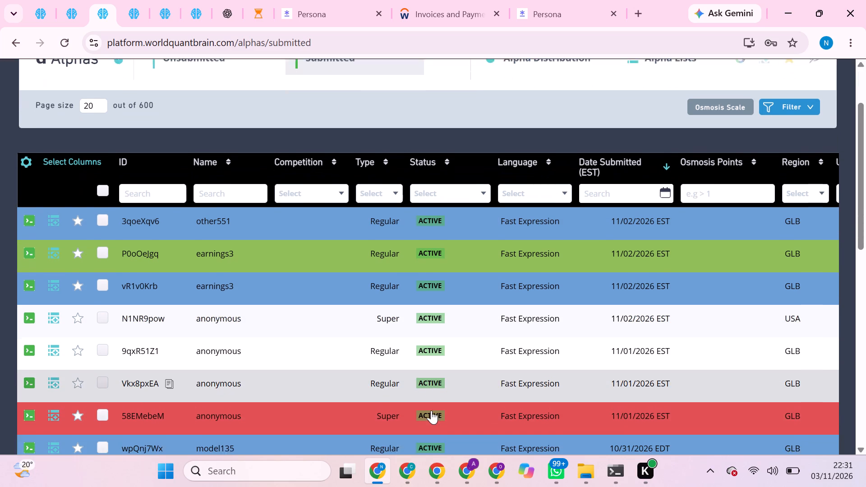
scroll(431, 410, down, 1)
click(493, 358)
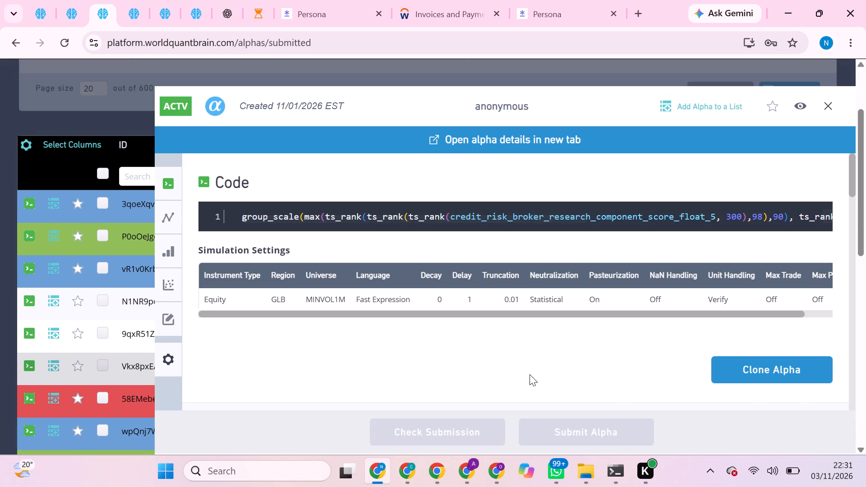
click(779, 370)
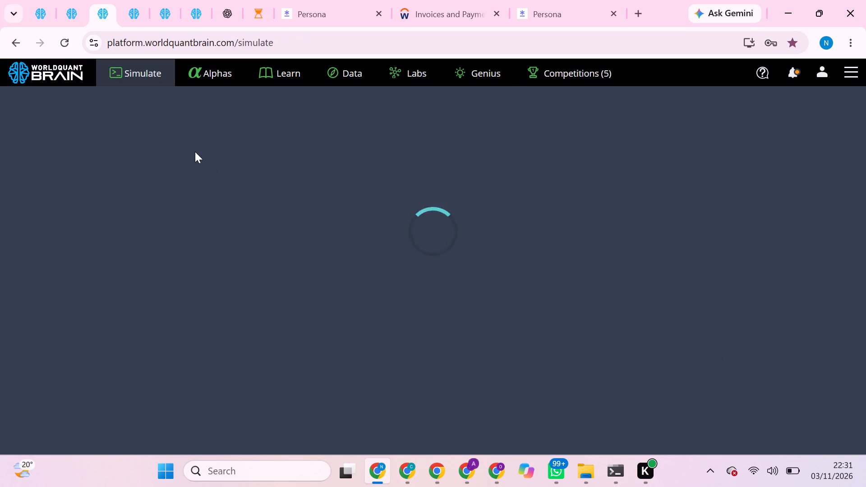
Reload the fourth BRAIN browser tab that shows the application error.
click(138, 6)
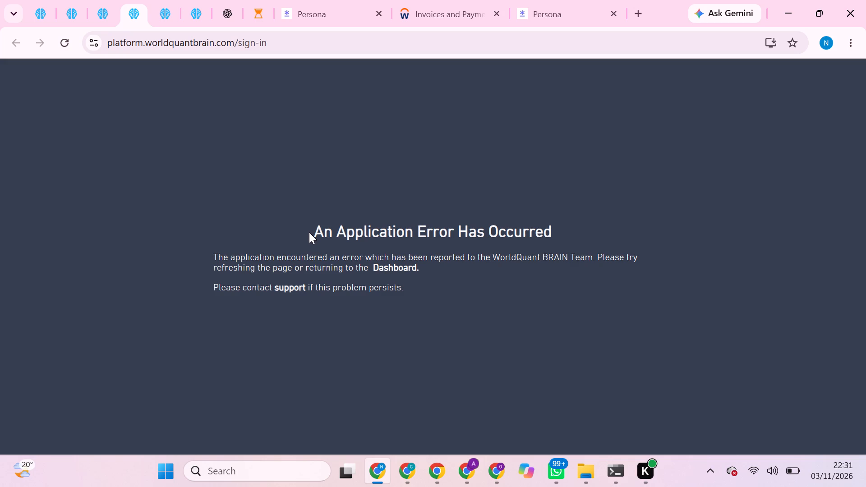
click(74, 44)
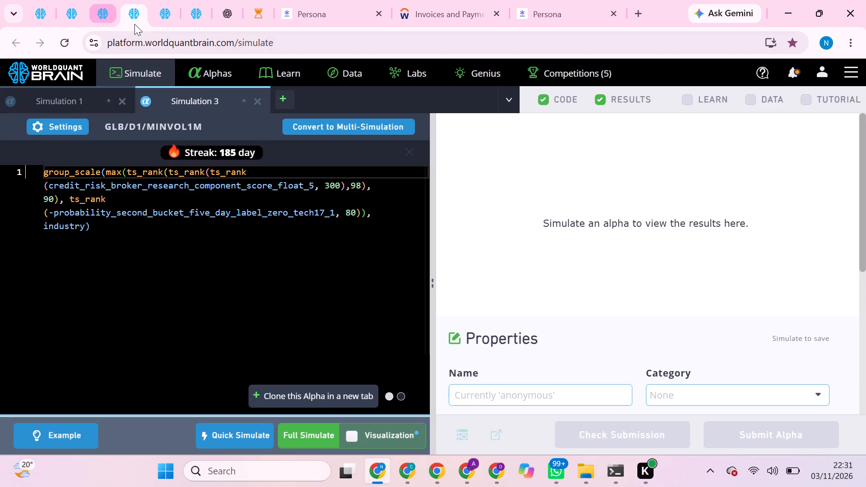
Dismiss the first-prompt submission pop-ups in the fifth and sixth BRAIN tabs and skip the sixth tab's simulator welcome tour.
click(162, 19)
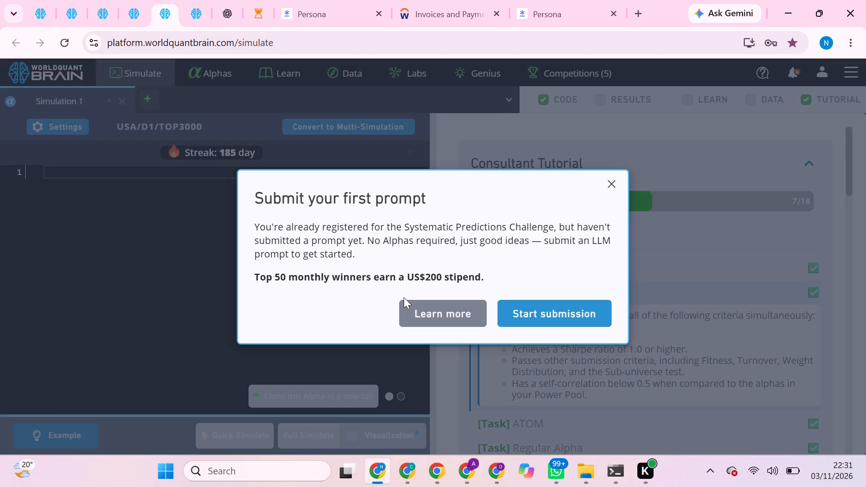
click(614, 181)
click(196, 2)
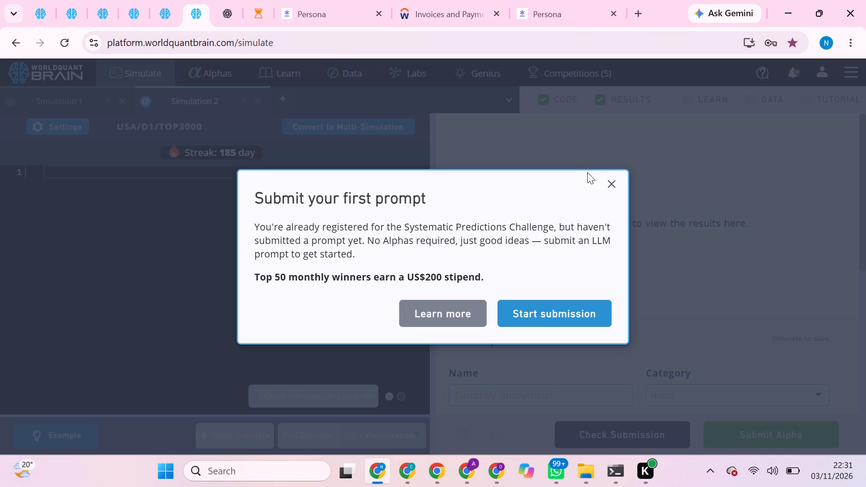
click(612, 182)
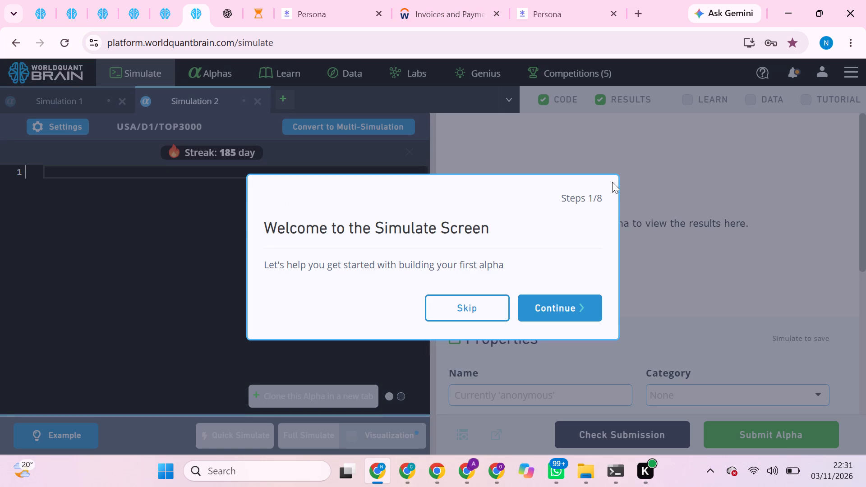
click(465, 302)
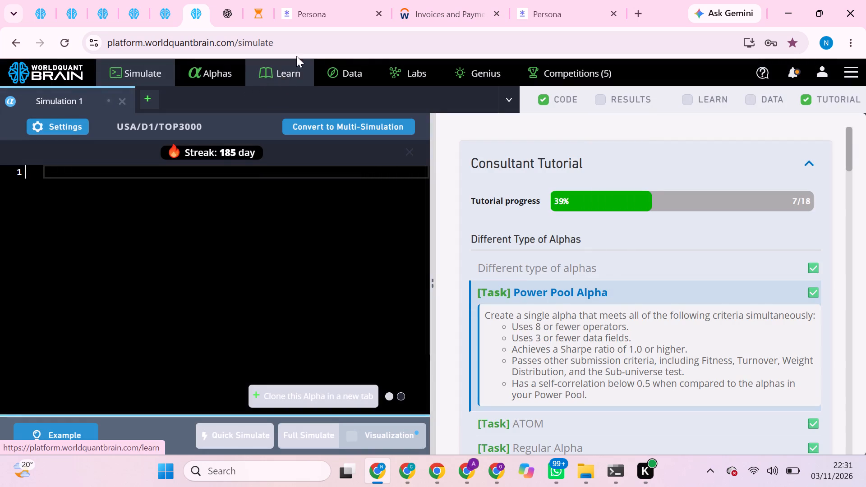
In the sixth BRAIN tab, browse the Model category's datasets for region GLB, delay 1 and universe MINVOL1M.
click(346, 78)
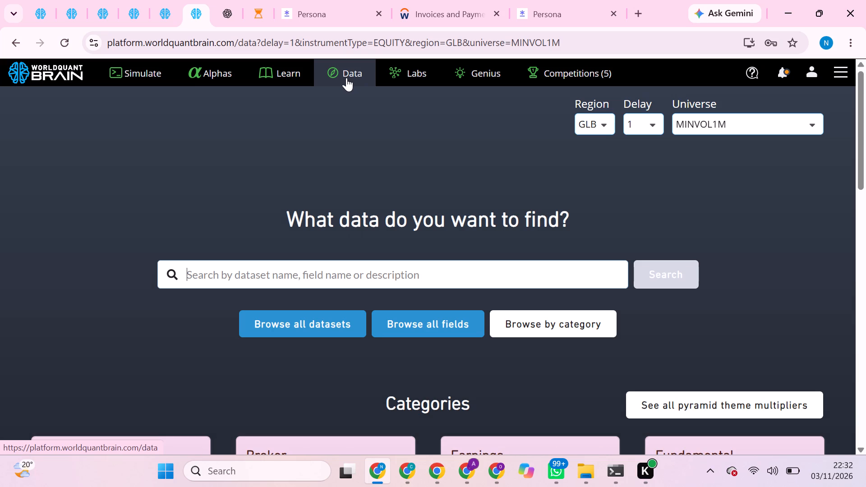
scroll(380, 192, down, 2)
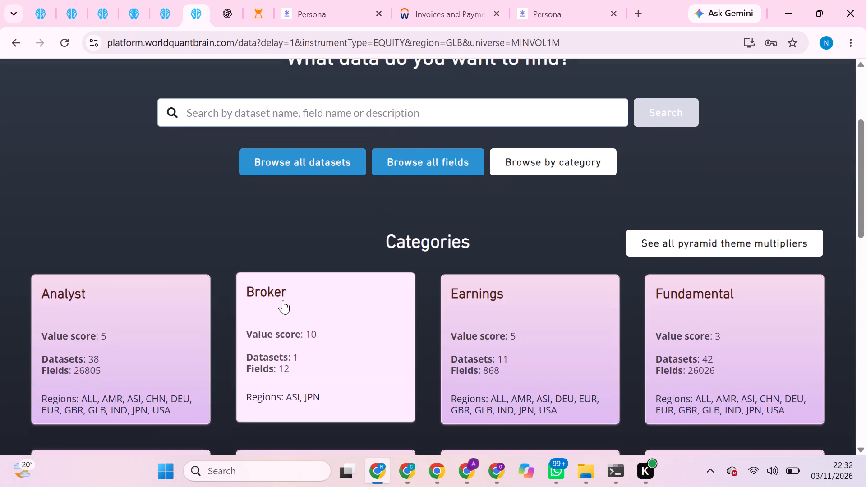
scroll(283, 300, down, 1)
scroll(210, 337, down, 2)
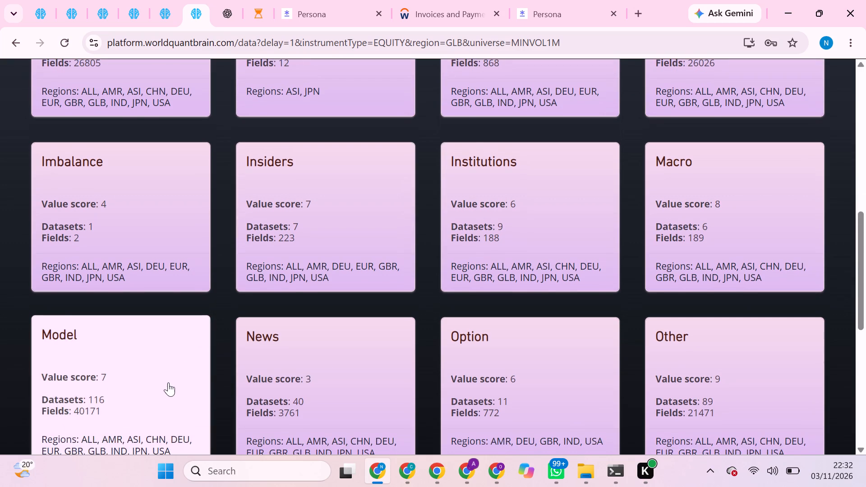
scroll(168, 382, down, 2)
click(180, 286)
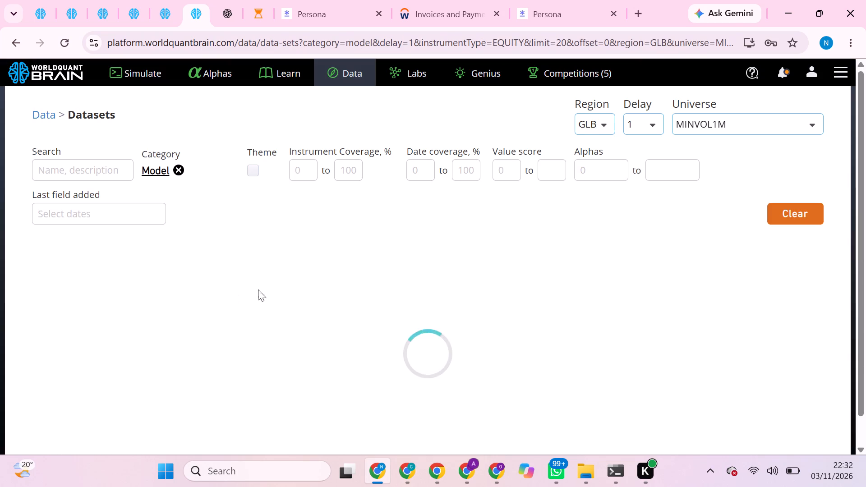
scroll(299, 335, down, 3)
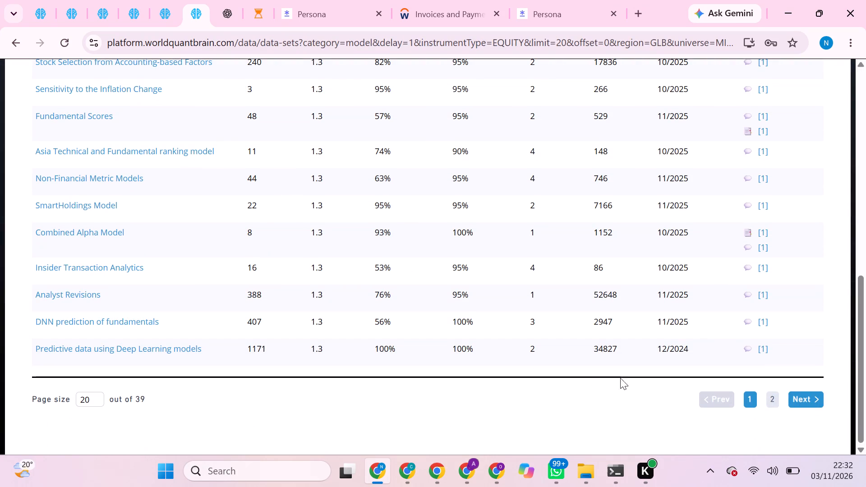
Browse the second page of GLB Model datasets and look into the Multi-Domain Quantitative Factor Library's fields.
click(778, 398)
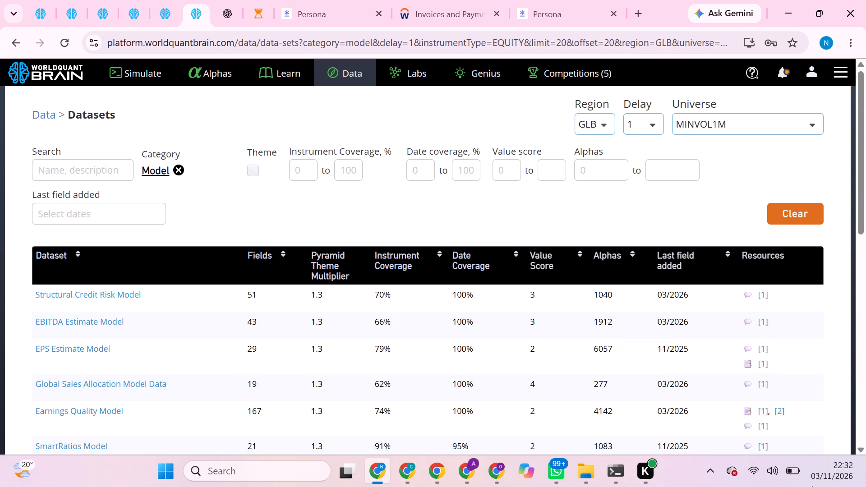
scroll(812, 486, down, 3)
scroll(599, 390, down, 6)
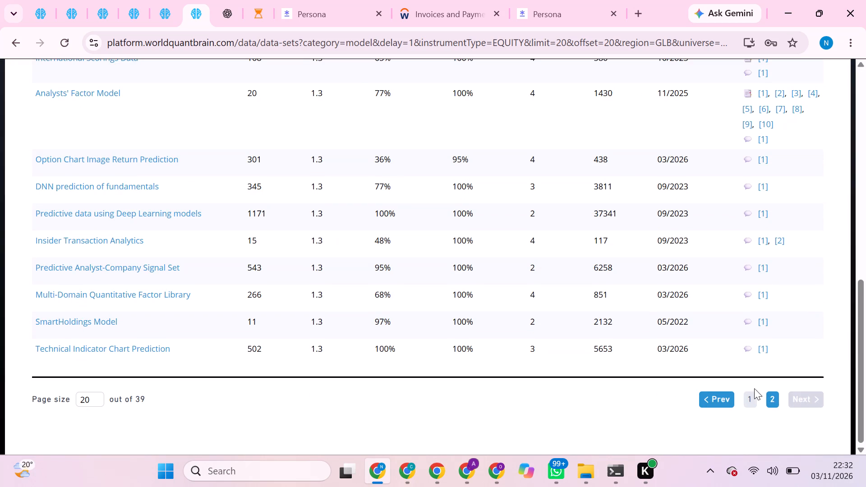
scroll(335, 287, down, 1)
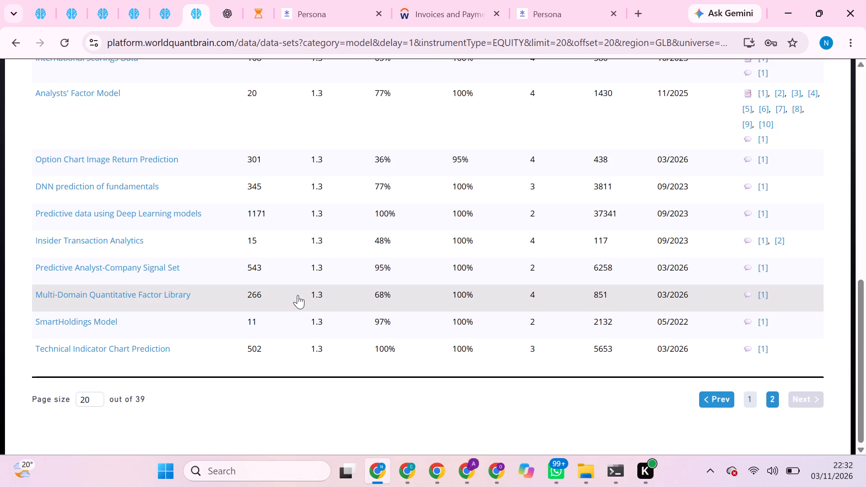
click(298, 295)
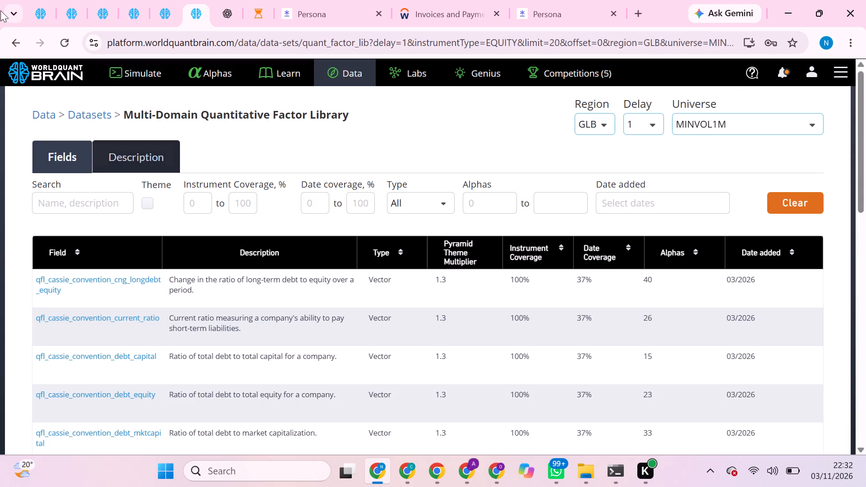
click(14, 37)
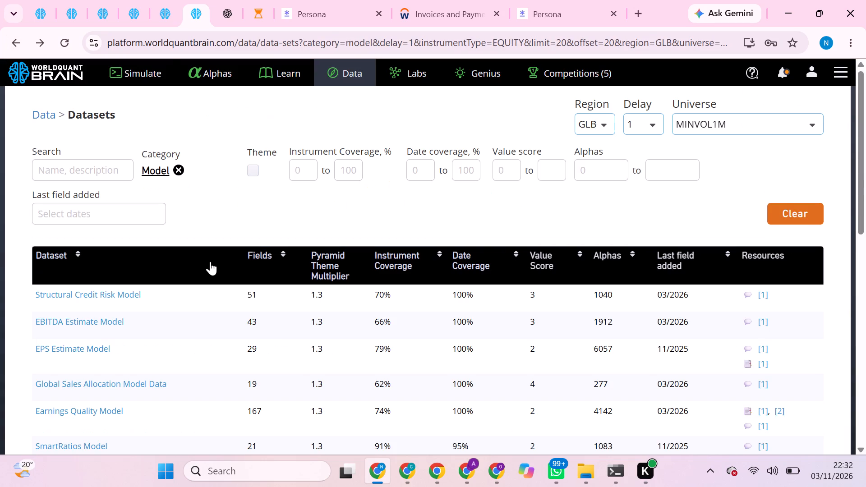
scroll(210, 262, down, 5)
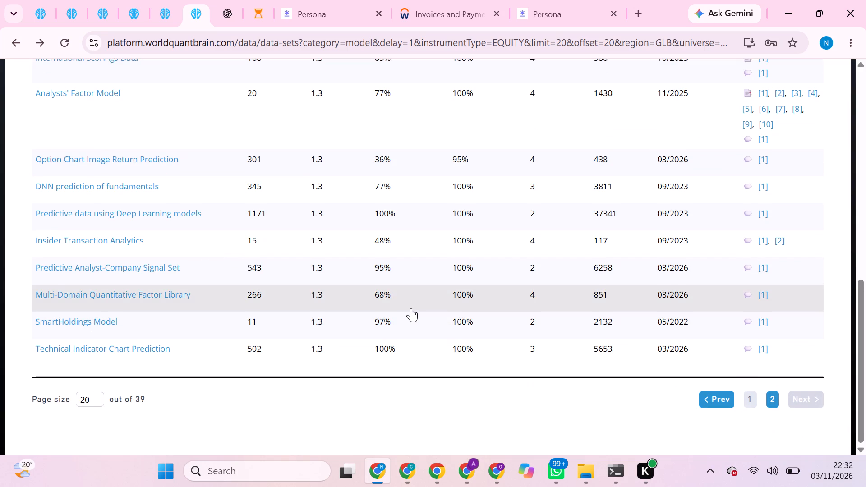
scroll(411, 308, up, 1)
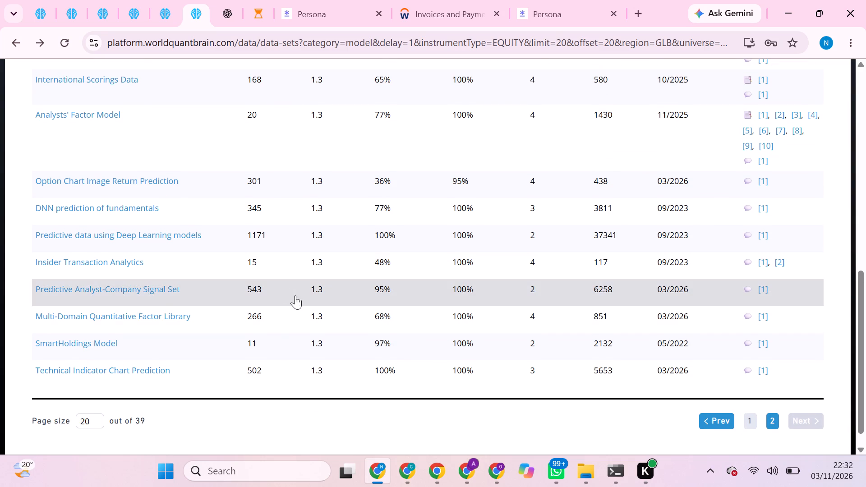
click(314, 319)
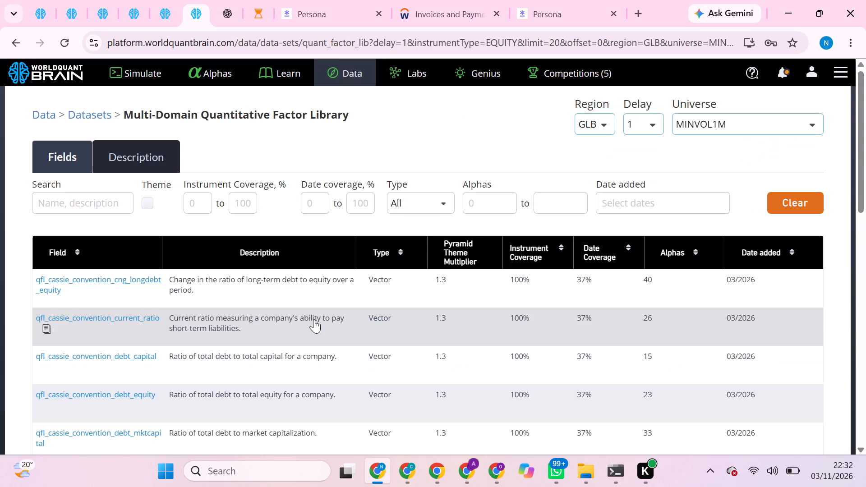
click(11, 49)
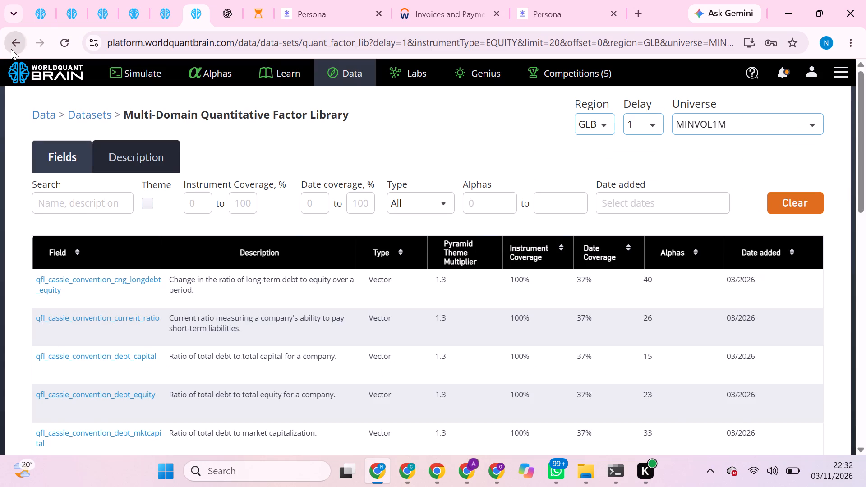
scroll(278, 277, down, 2)
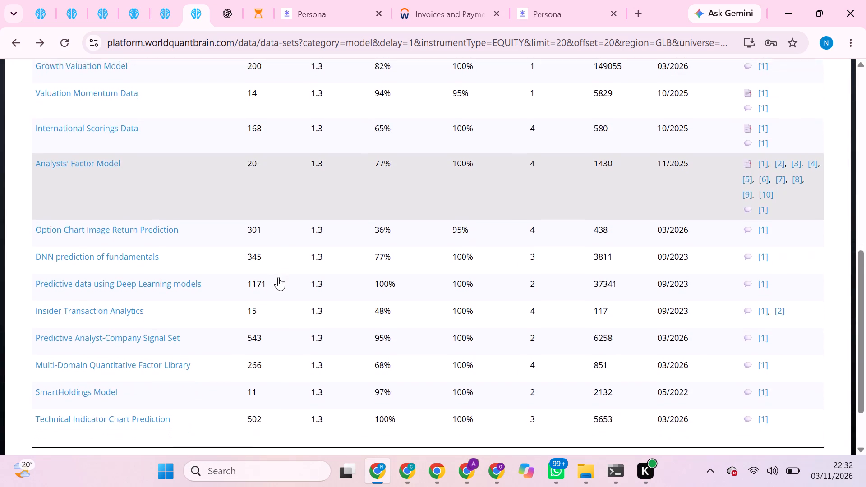
scroll(278, 277, down, 1)
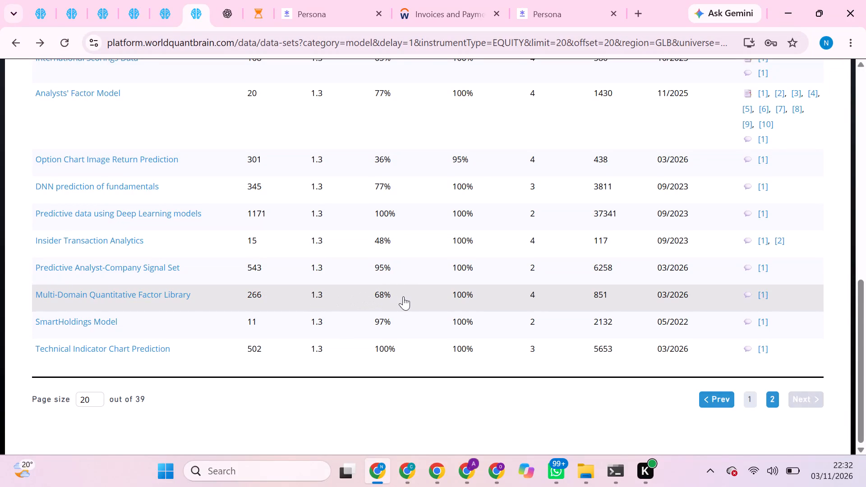
click(403, 296)
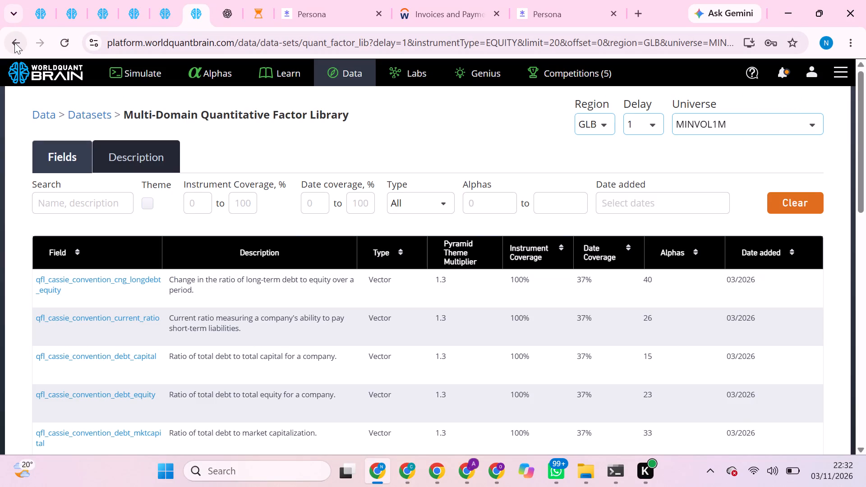
click(14, 42)
scroll(313, 334, down, 4)
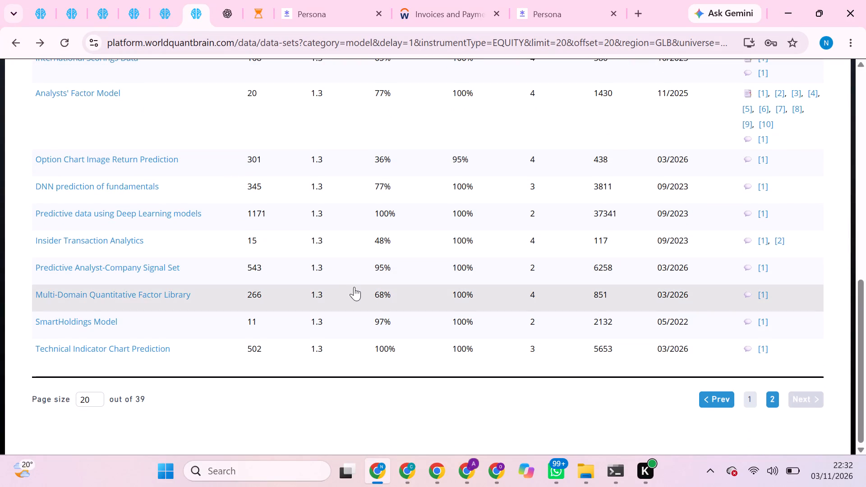
click(354, 287)
scroll(404, 358, down, 1)
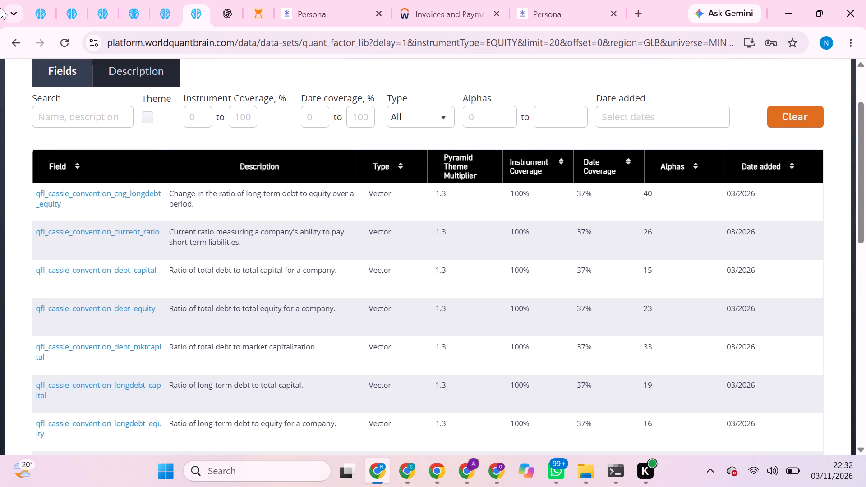
click(16, 50)
scroll(235, 310, down, 2)
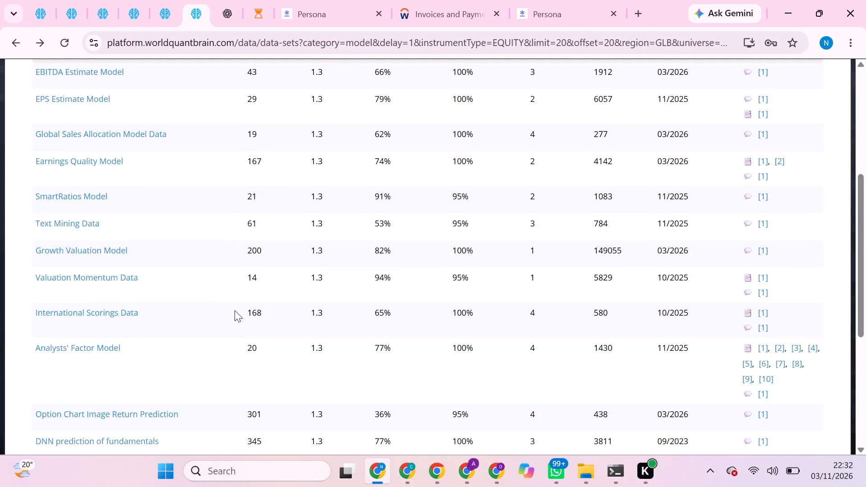
scroll(235, 310, down, 1)
scroll(319, 354, down, 1)
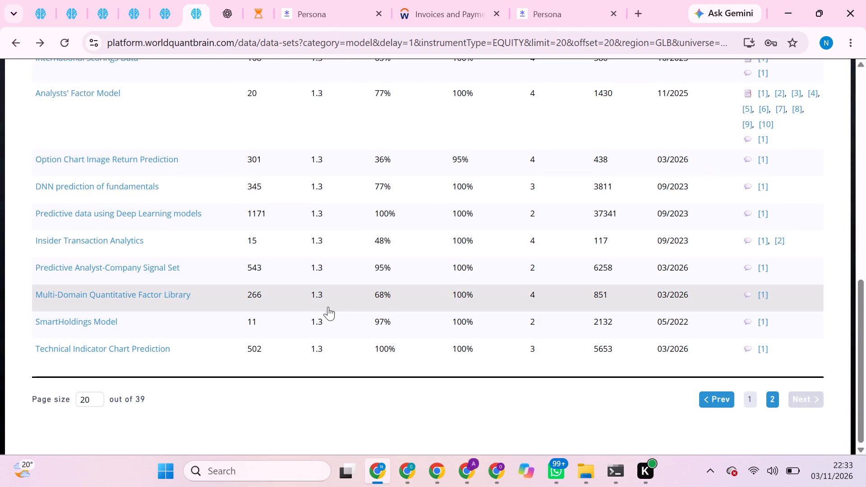
Open the Predictive Analyst-Company Signal Set, browse its field pages through page 25, and copy the field name smest_fy2_earnings_4.
click(371, 276)
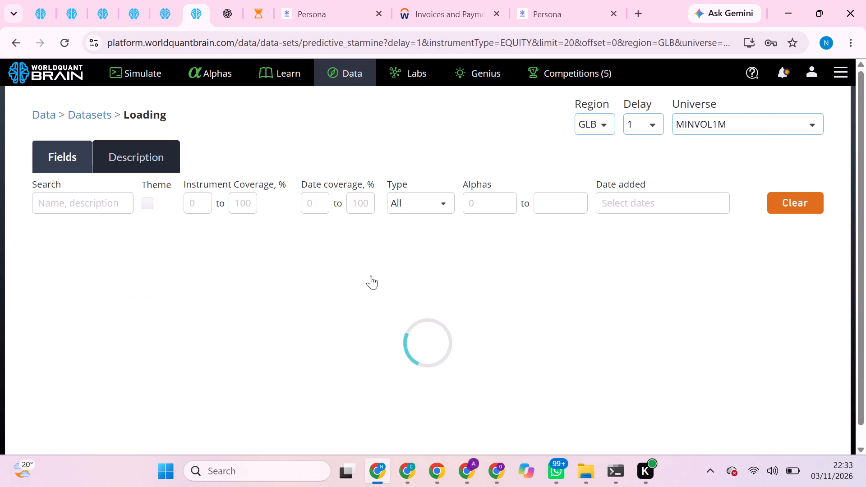
scroll(406, 335, down, 6)
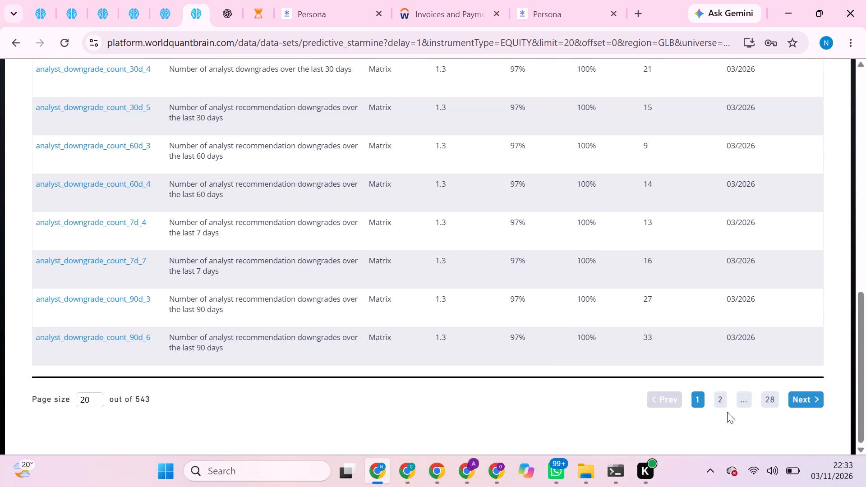
click(724, 401)
scroll(653, 380, down, 1)
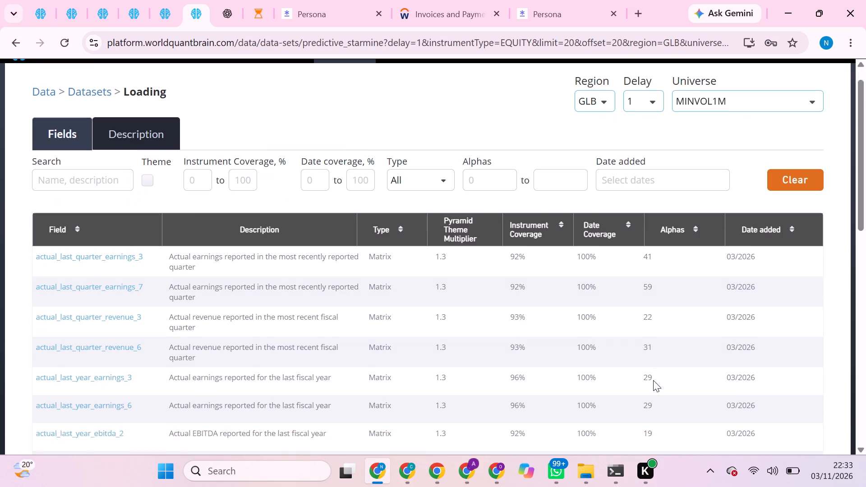
scroll(653, 380, down, 4)
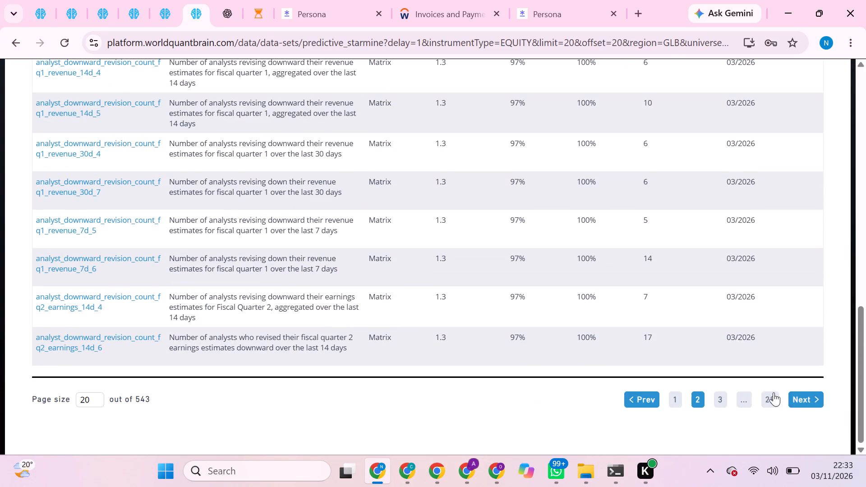
click(774, 395)
scroll(418, 340, down, 3)
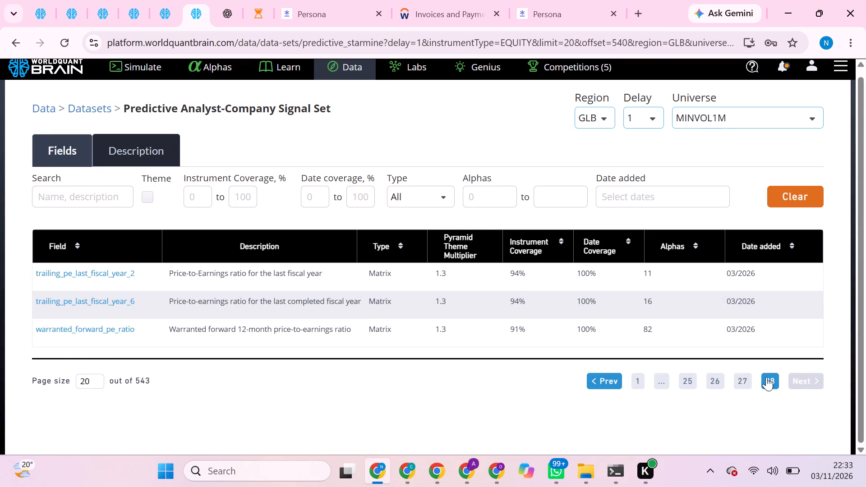
click(694, 384)
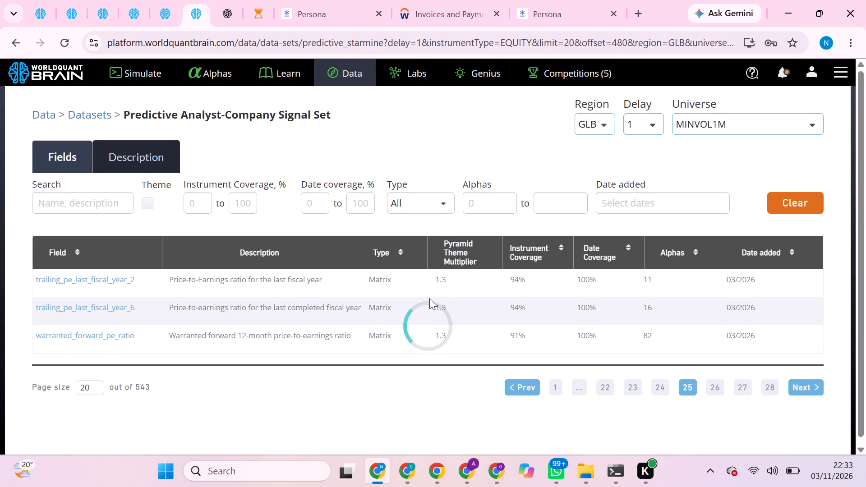
scroll(427, 296, down, 2)
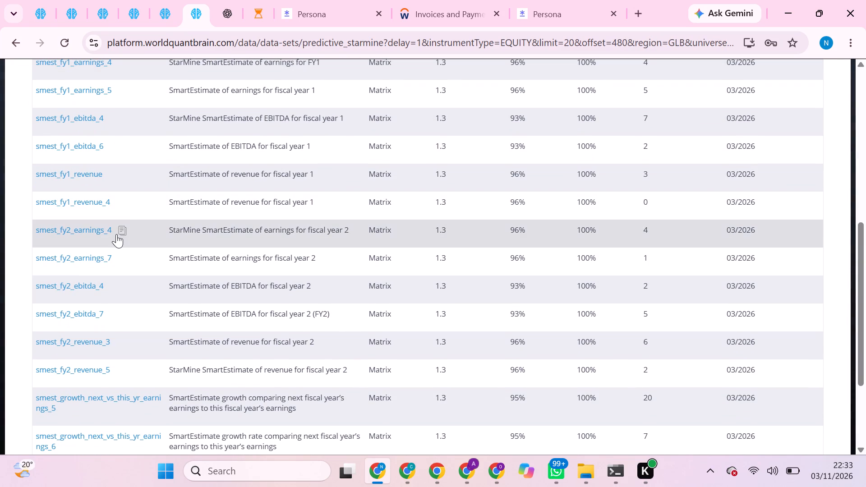
click(124, 230)
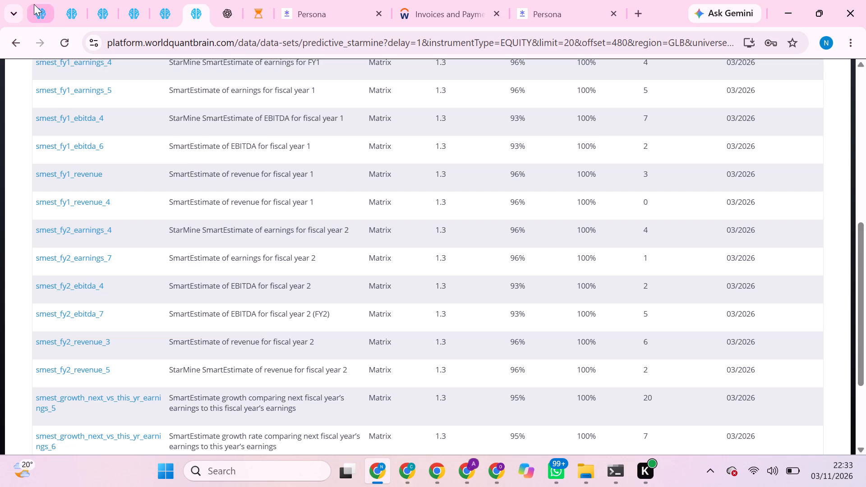
In the second BRAIN tab's Simulation 3, replace mdl26_lw_stmt_prr_fq1_rnngs_30 with smest_fy2_earnings_4 and run a full simulation.
click(34, 4)
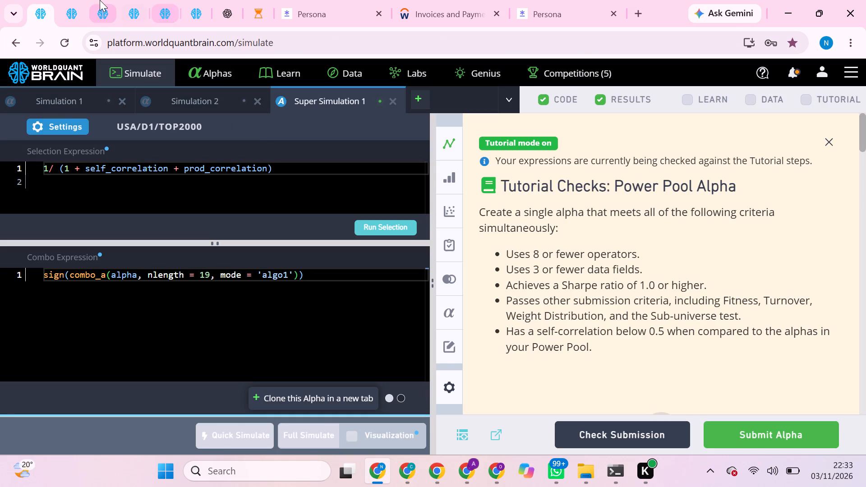
click(78, 0)
double_click(166, 186)
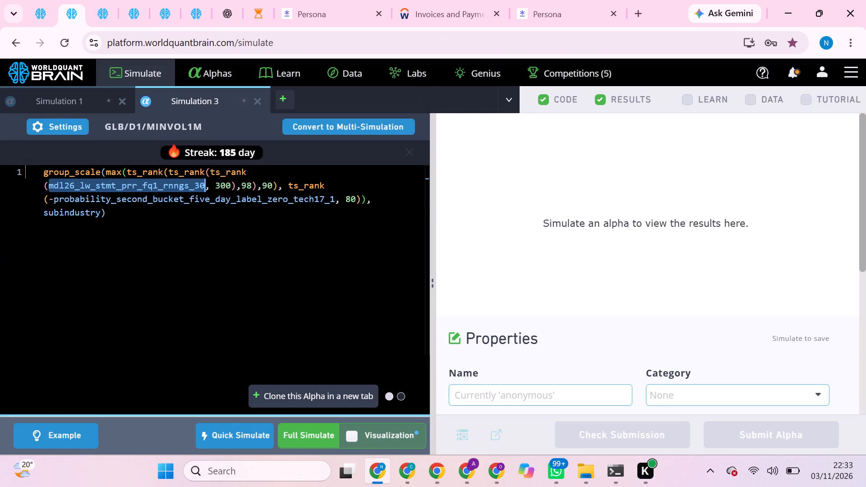
key(ctrl+v)
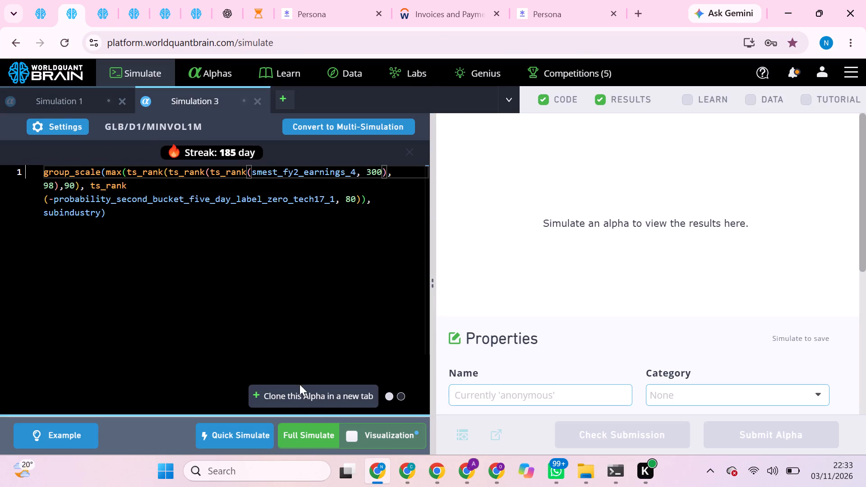
double_click(308, 423)
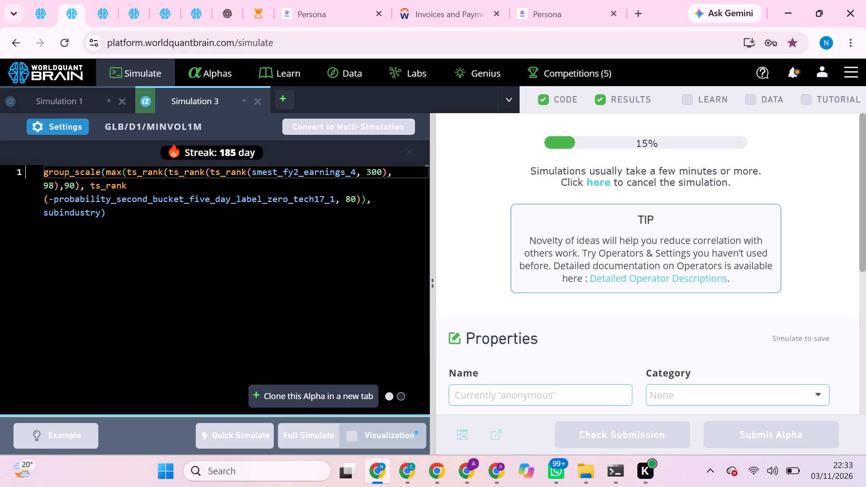
In the first BRAIN tab, dismiss the Power Pool tutorial checks and run the super alpha's Prod Correlation check.
click(36, 10)
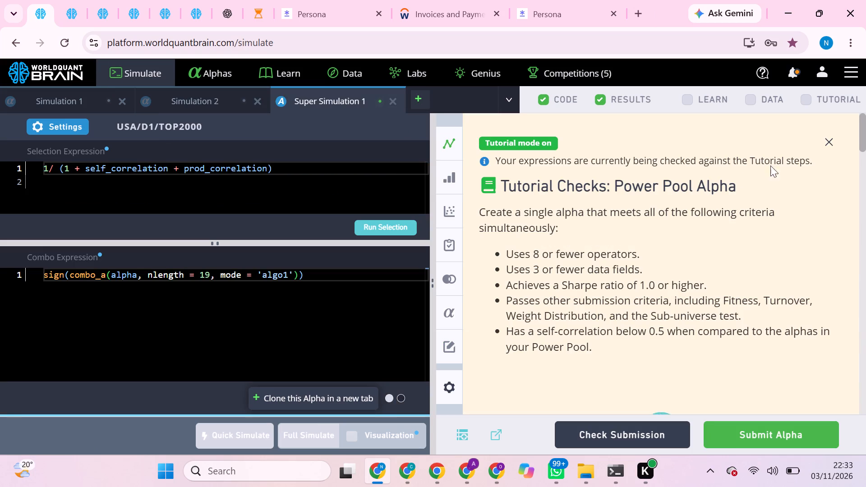
click(829, 140)
scroll(750, 290, down, 1)
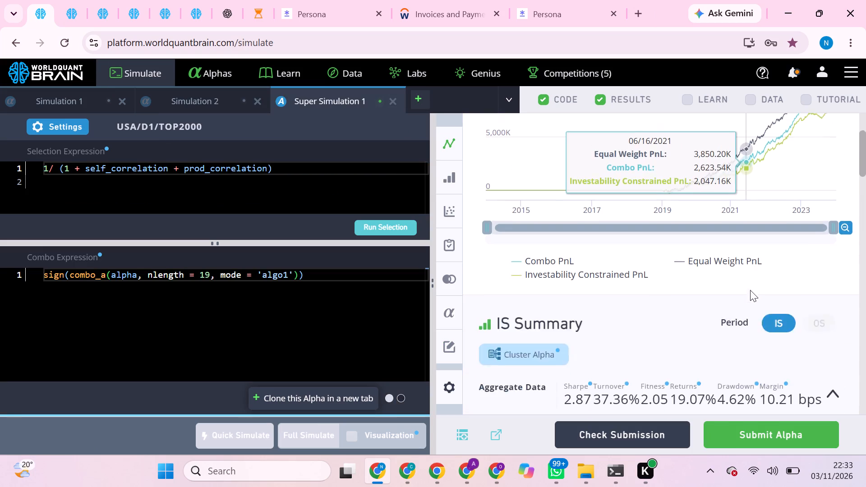
scroll(750, 290, down, 3)
scroll(761, 274, up, 1)
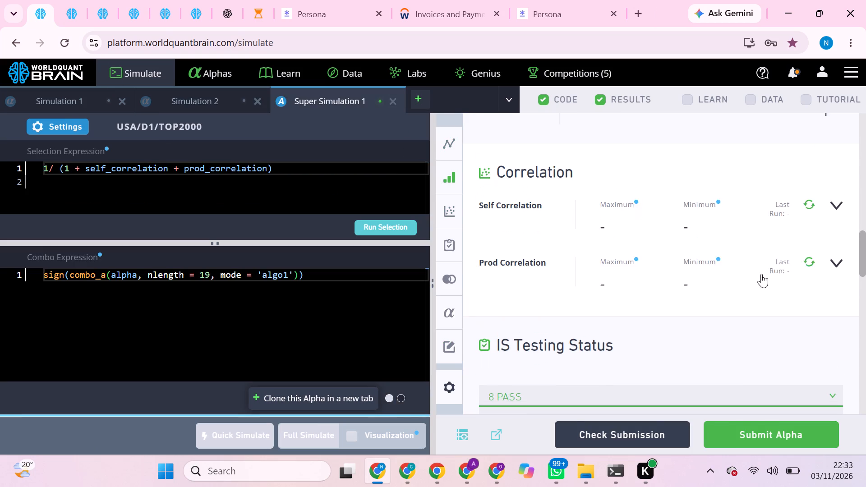
click(806, 275)
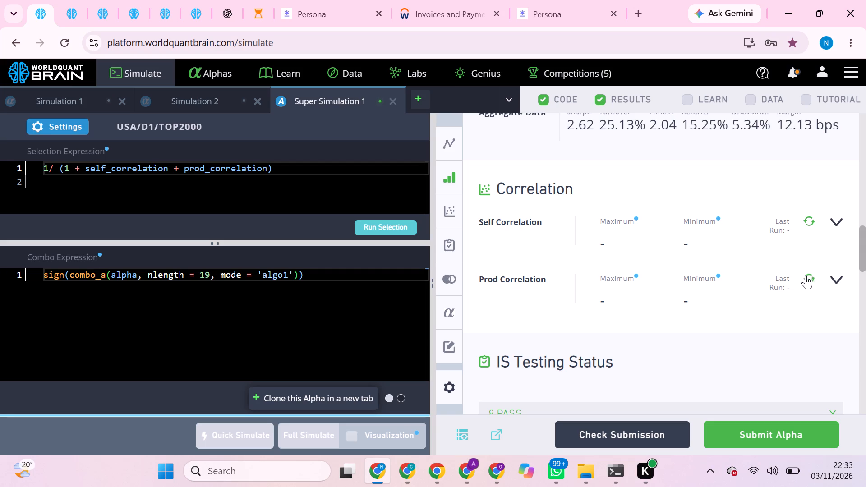
click(806, 275)
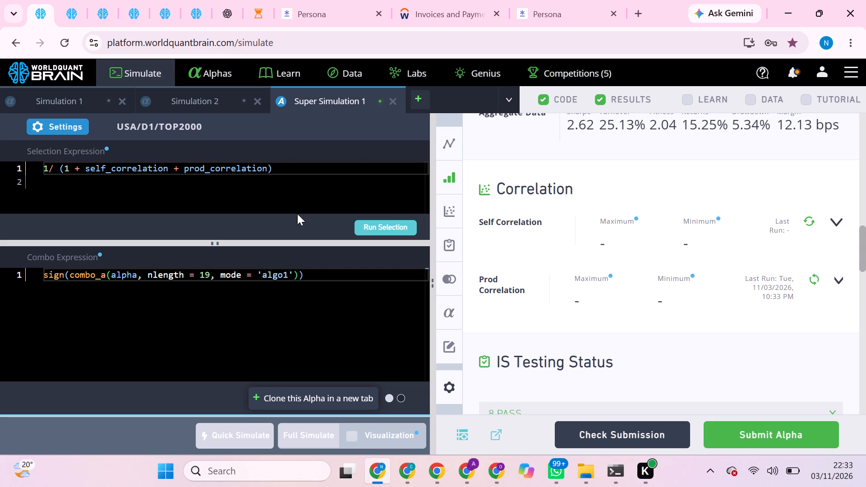
Clear the combo expression of the USA super simulation.
triple_click(236, 269)
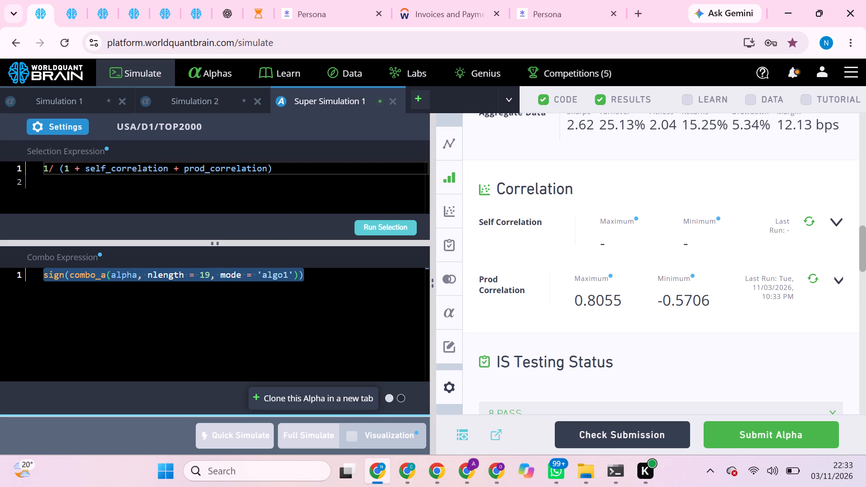
key(BackSpace)
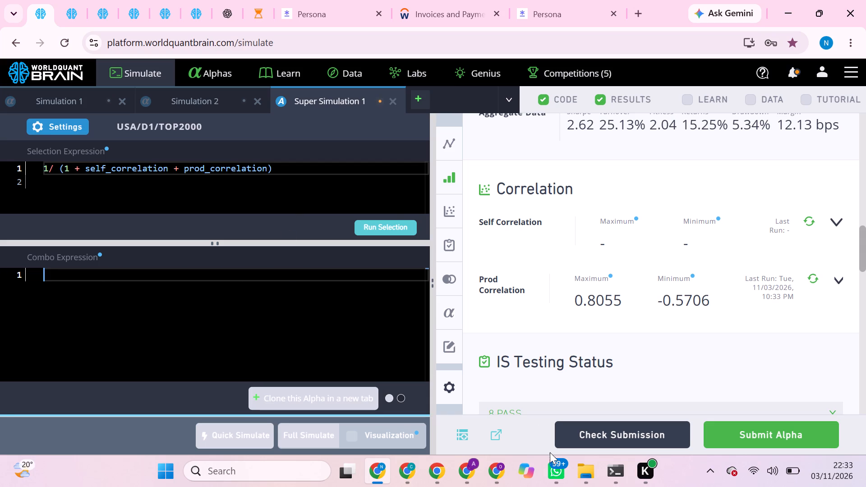
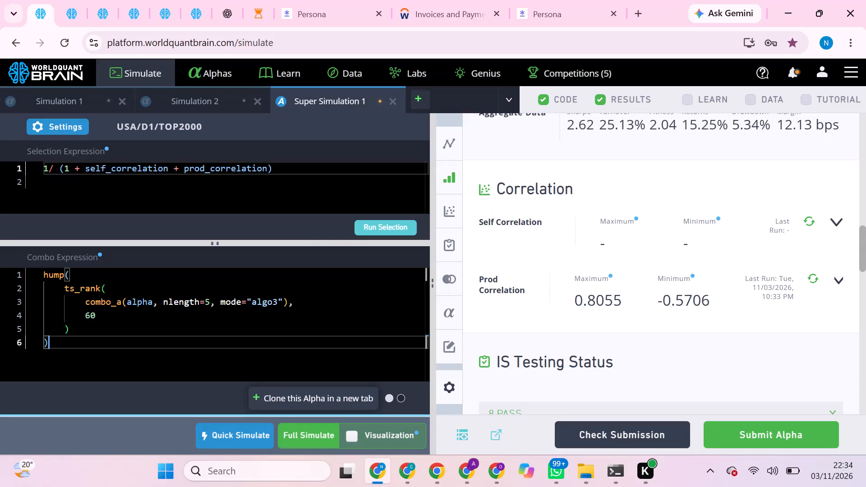
Run the selection and a full simulation of the USA super alpha with the combo expression hump(ts_rank(combo_a(alpha, nlength=5, mode="algo3"), 60)).
click(377, 224)
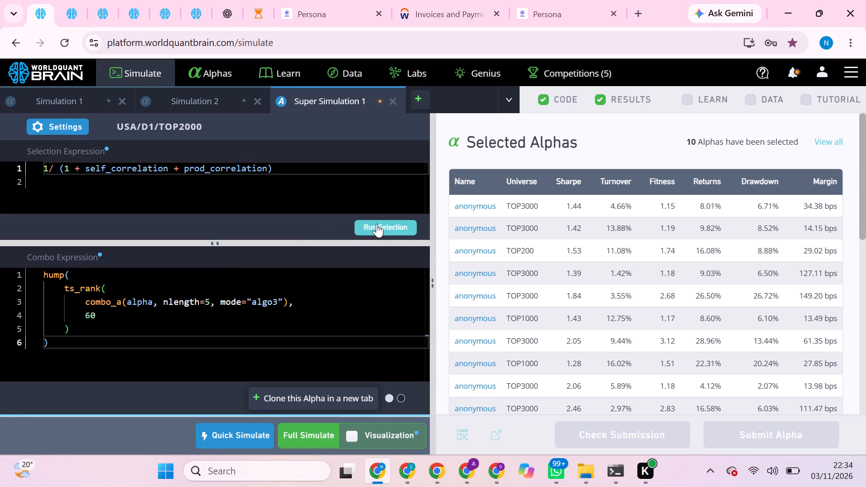
click(322, 434)
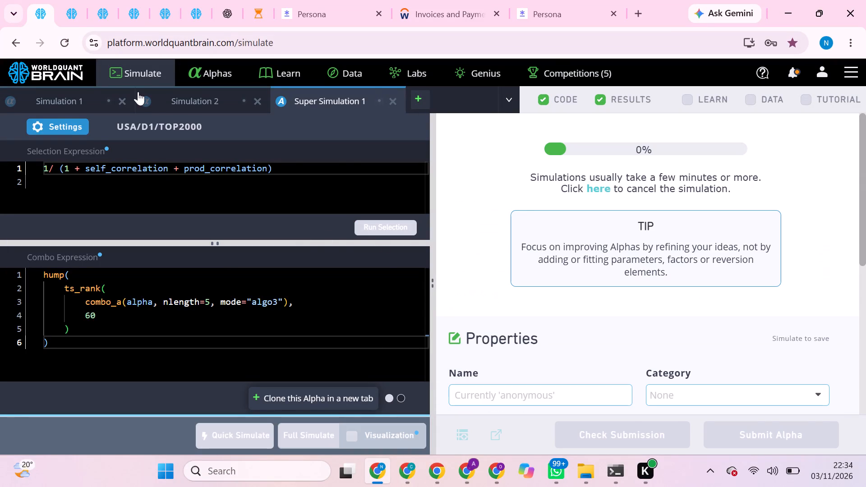
Check the other BRAIN simulation tabs and the RegularAlpha notebook, and copy the field name smest_fy2_ebitda_7 from the open dataset page.
click(77, 0)
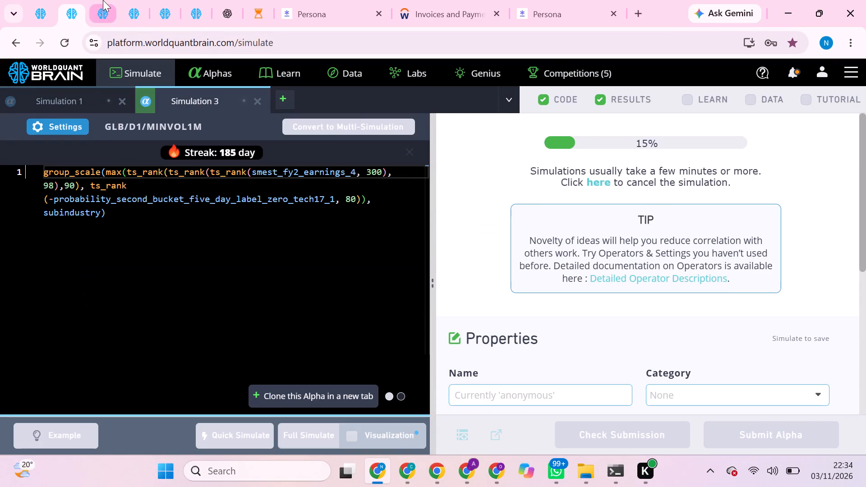
click(103, 0)
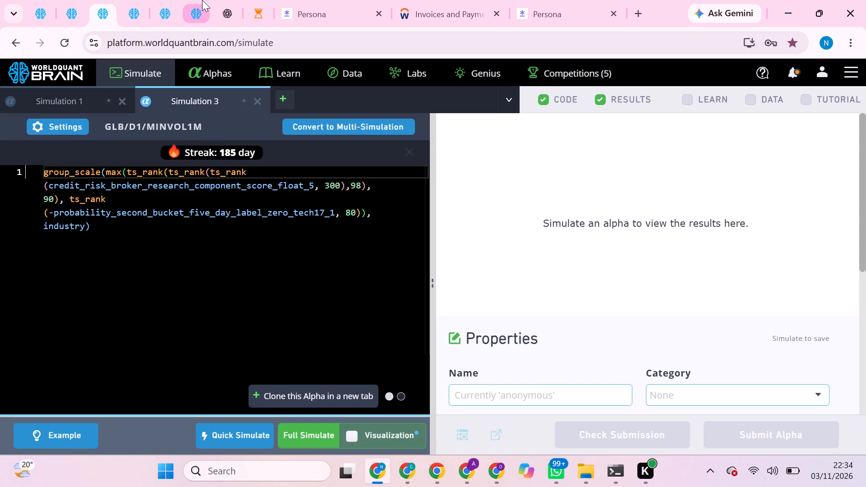
click(252, 4)
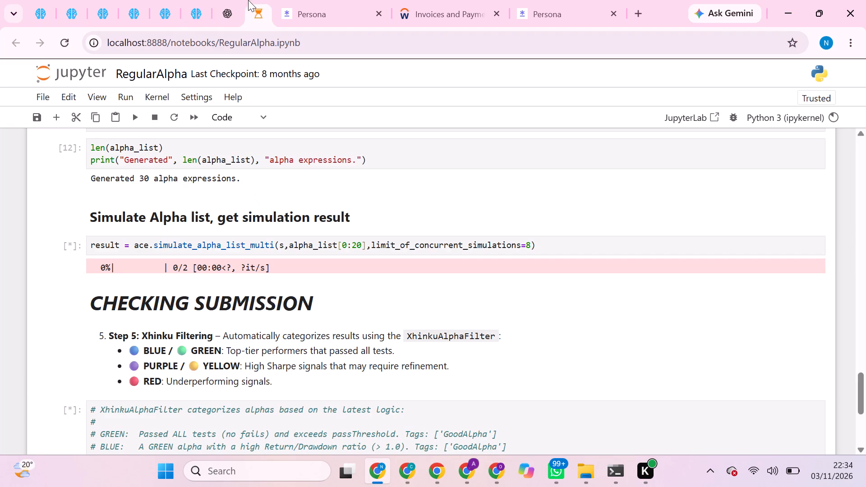
click(194, 2)
scroll(166, 260, down, 1)
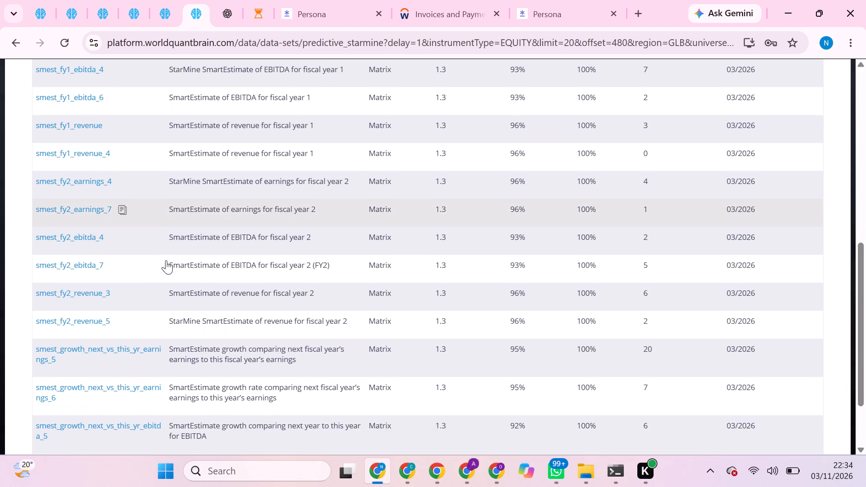
click(116, 263)
In the third BRAIN tab's Simulation 3, replace credit_risk_broker_research_component_score_float_5 with smest_fy2_ebitda_7 and try to run a full simulation.
click(76, 7)
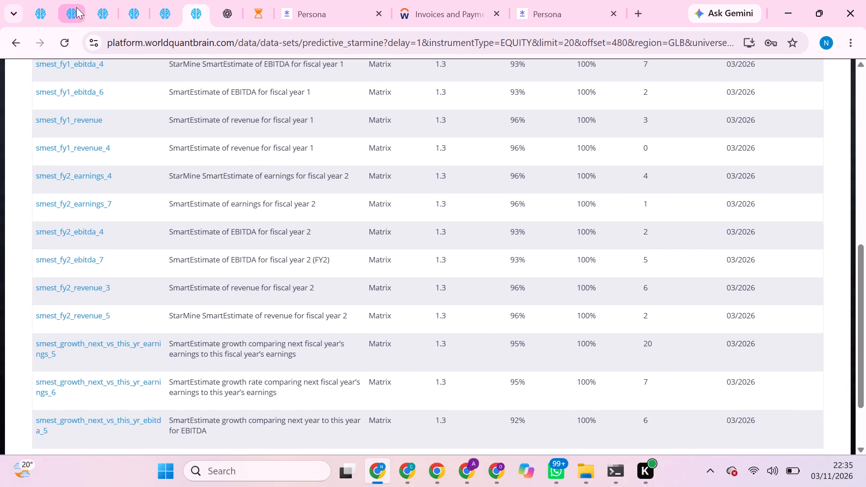
click(92, 6)
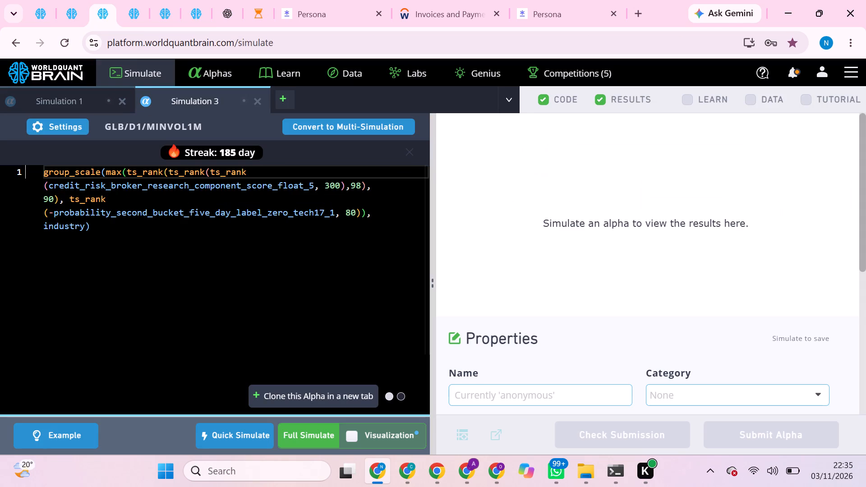
double_click(172, 188)
key(ctrl+v)
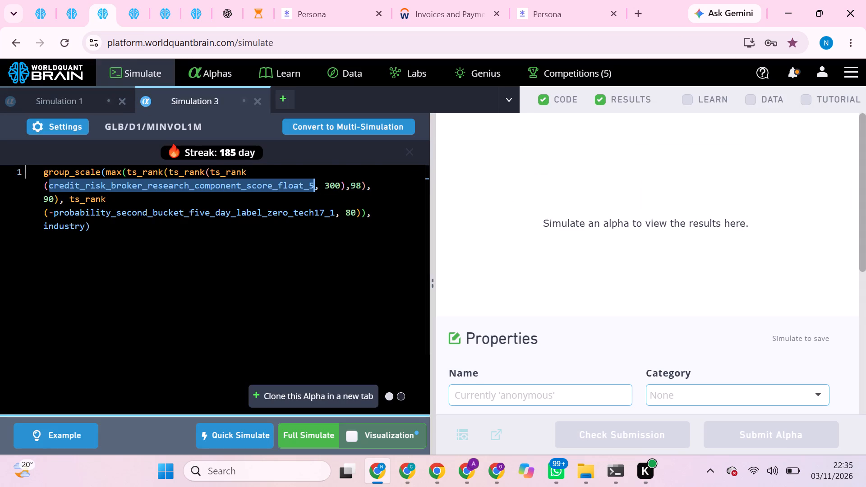
click(298, 432)
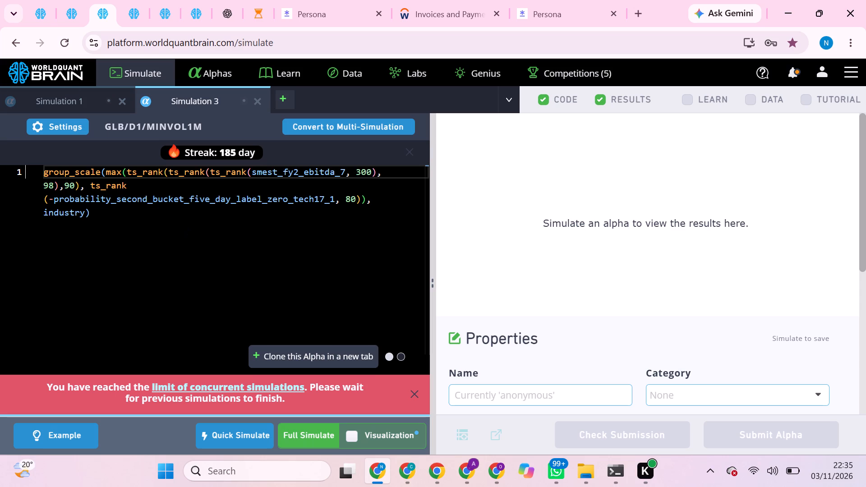
Return to the first BRAIN tab to check the progress of the USA super simulation.
click(49, 6)
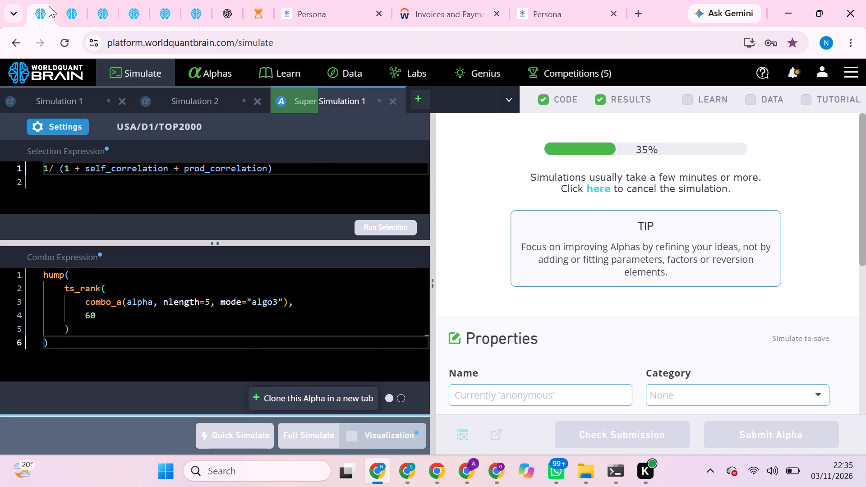
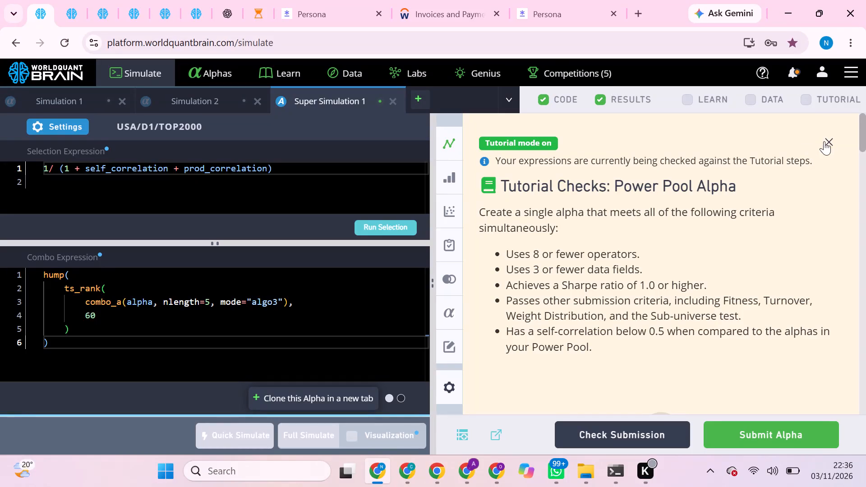
Run the production correlation, self-correlation and performance comparison checks on the USA super alpha, and expand the performance comparison.
click(830, 137)
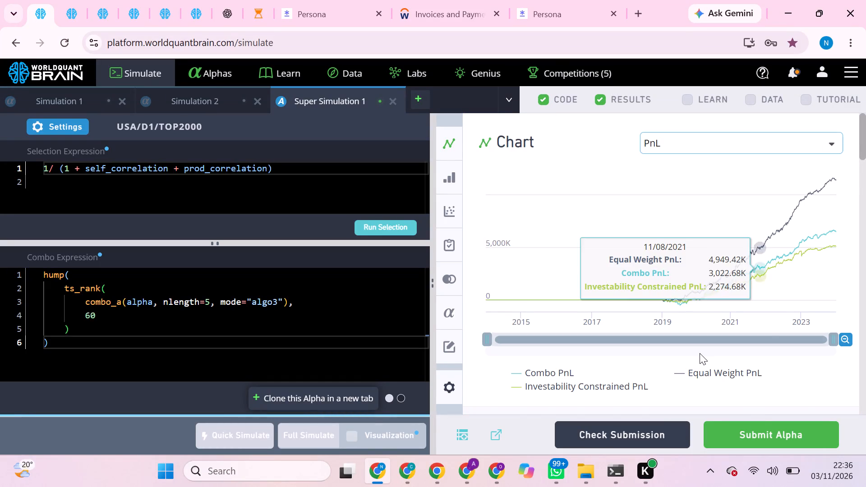
scroll(700, 353, down, 6)
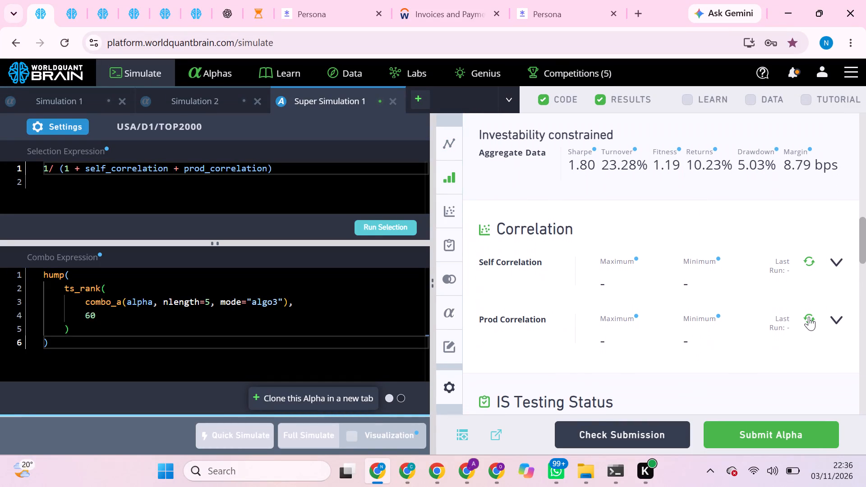
click(809, 317)
click(805, 259)
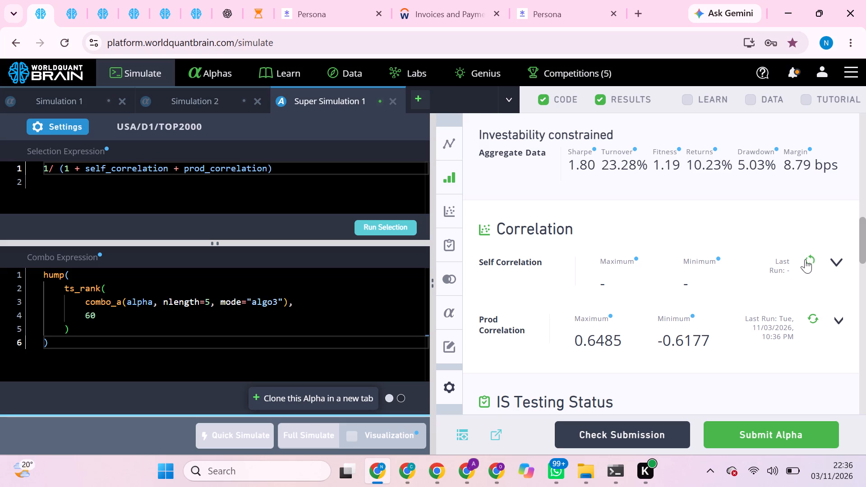
scroll(782, 343, down, 2)
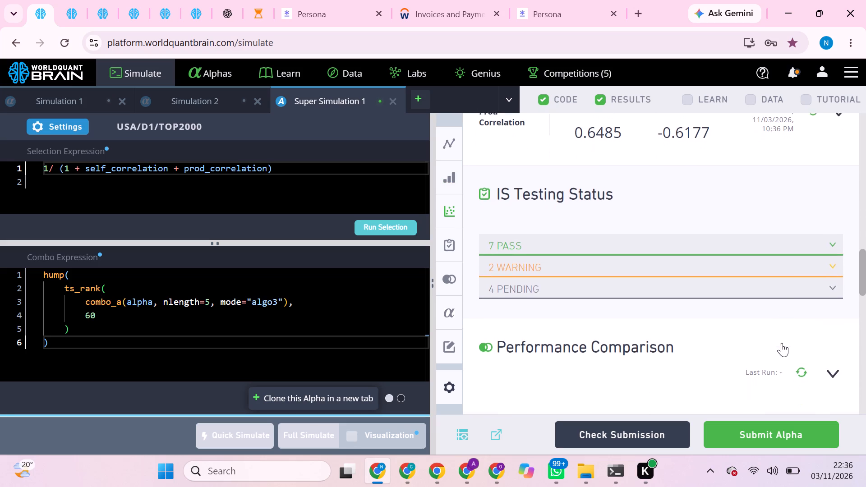
click(803, 368)
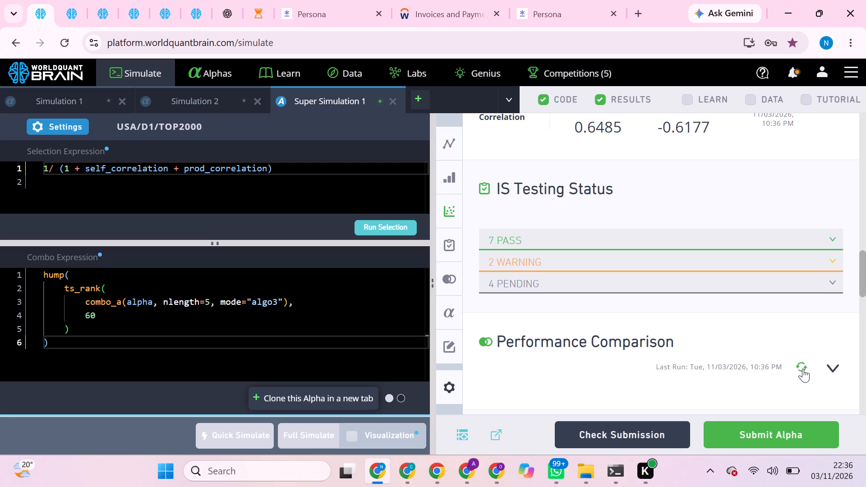
click(827, 368)
scroll(822, 371, down, 2)
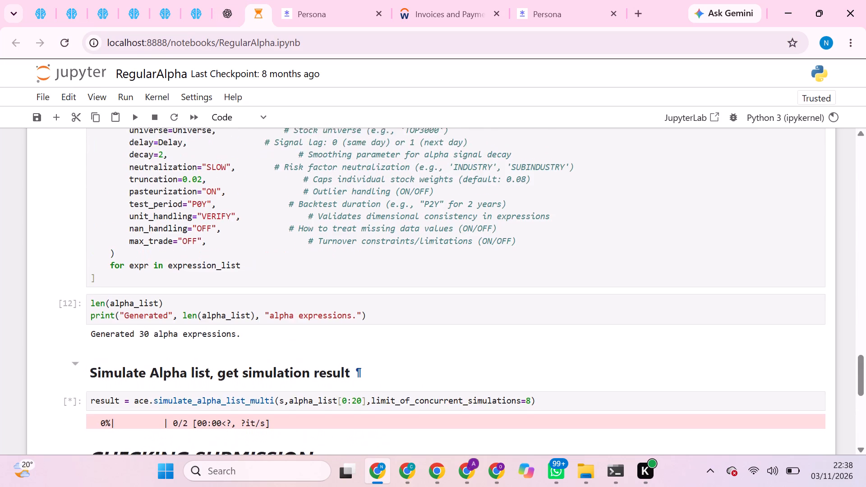
scroll(302, 365, down, 1)
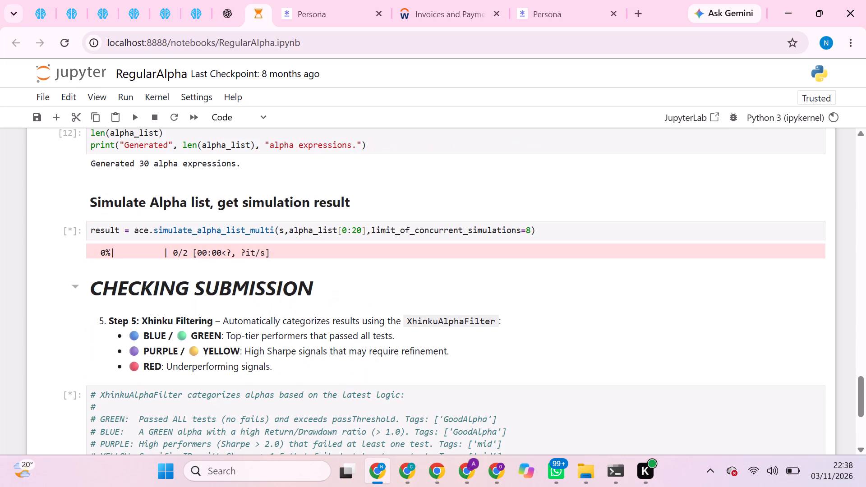
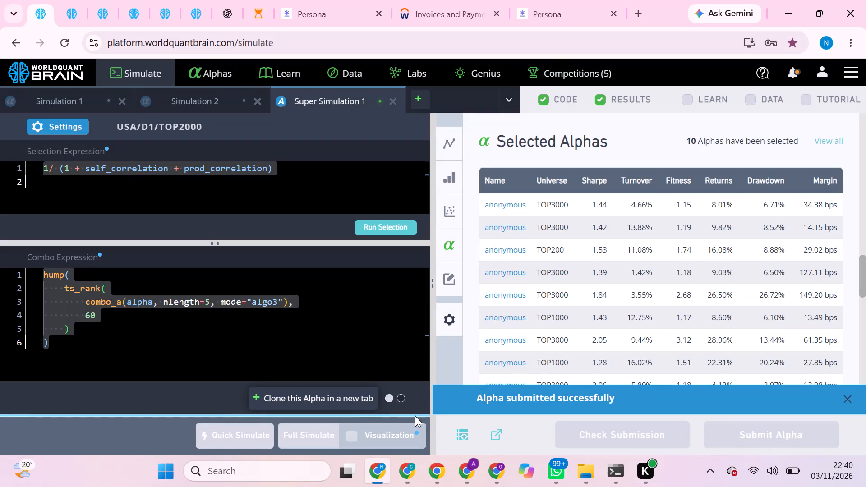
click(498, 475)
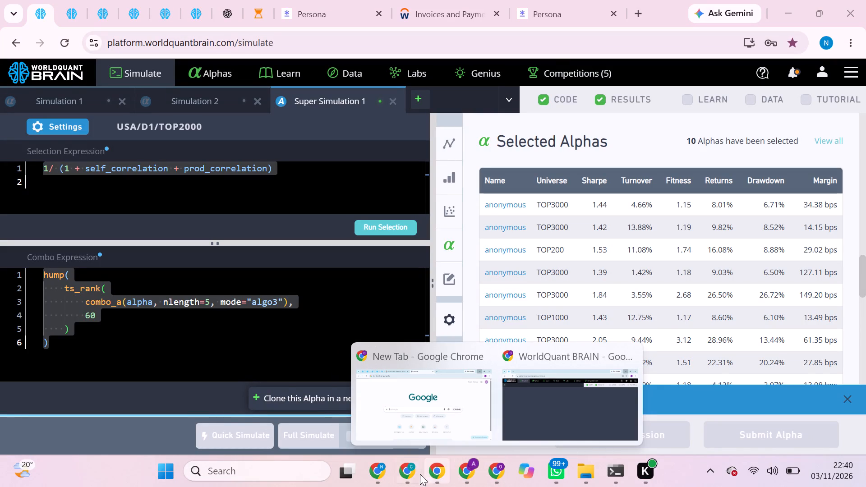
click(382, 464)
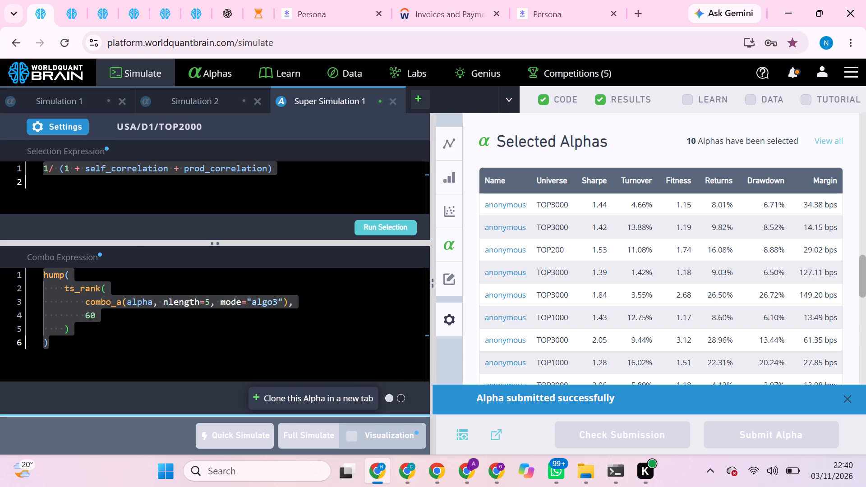
Change the region in Super Simulation 1's settings to GLB and apply the settings.
click(79, 131)
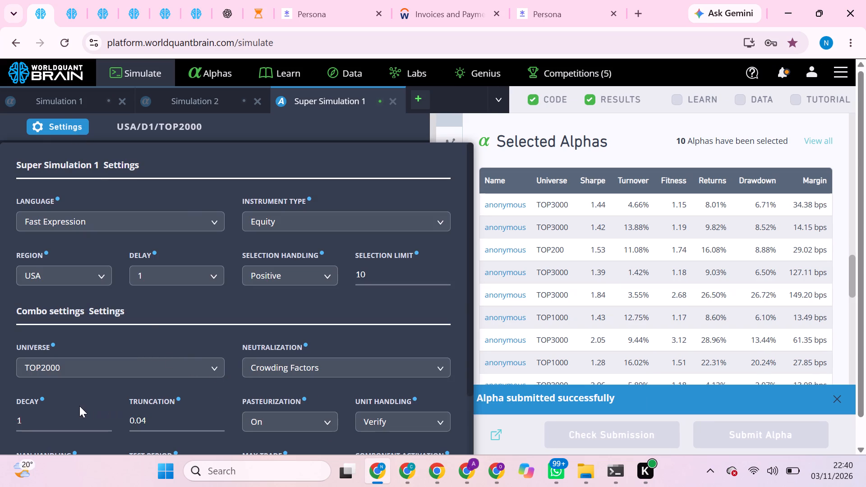
click(63, 417)
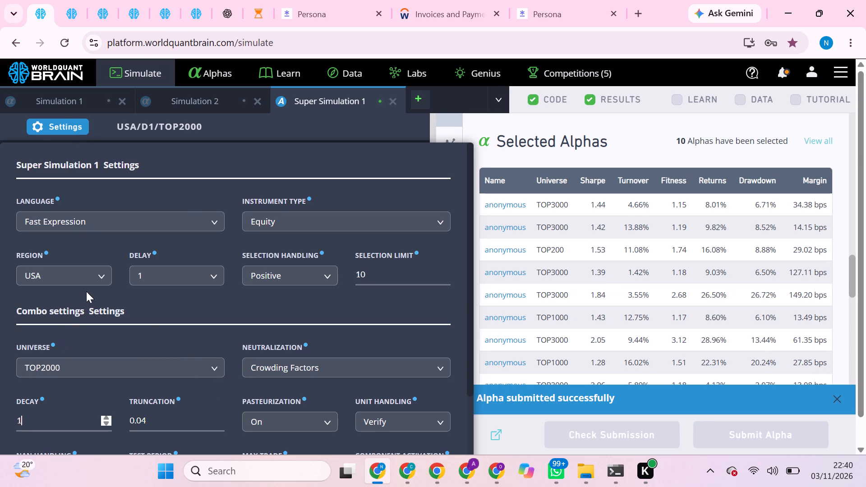
double_click(86, 287)
click(86, 285)
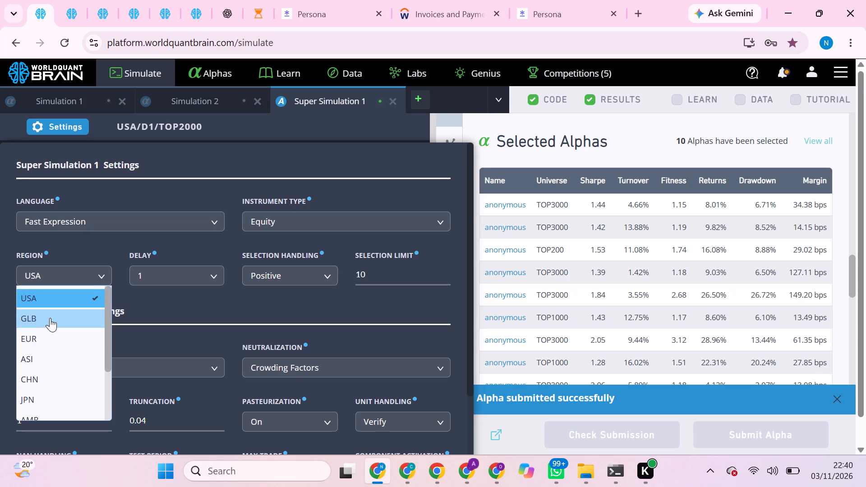
click(44, 321)
scroll(227, 368, down, 1)
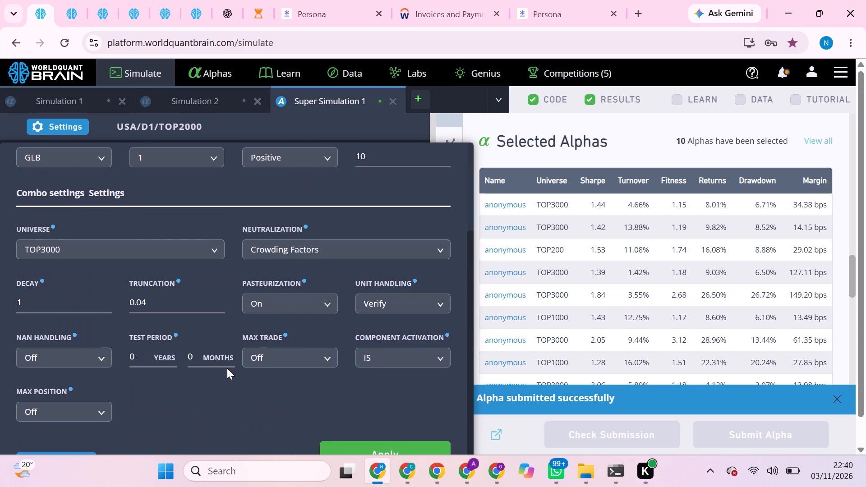
scroll(227, 368, down, 1)
click(375, 427)
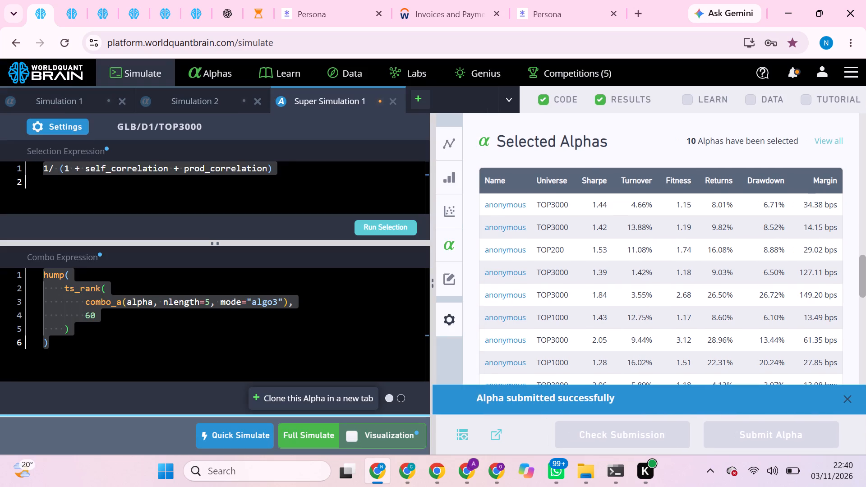
Run the selection for the GLB super alpha in Super Simulation 1 and launch its full simulation.
click(388, 229)
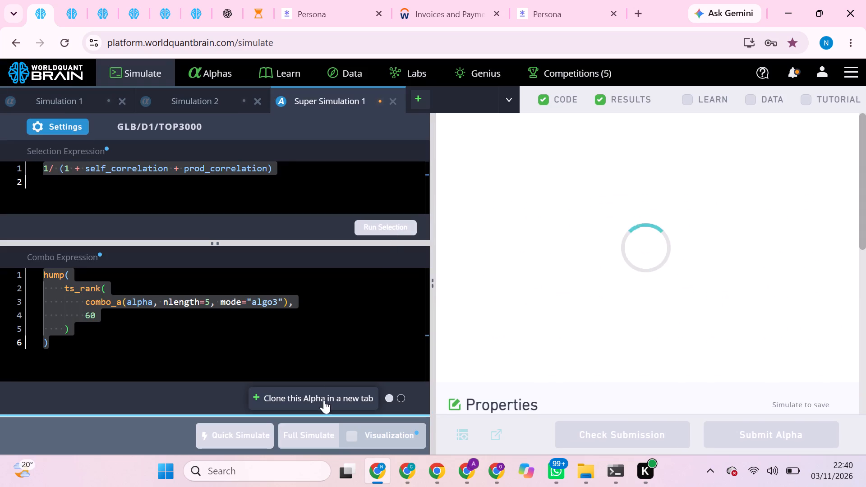
click(312, 428)
click(312, 428)
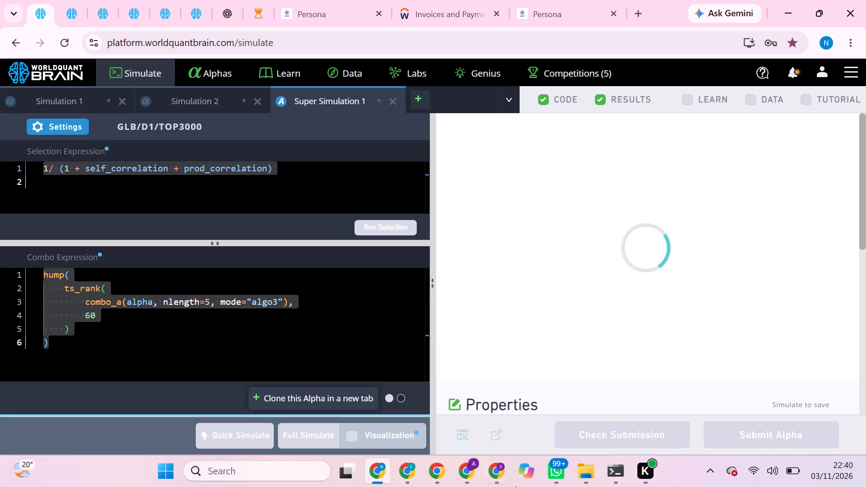